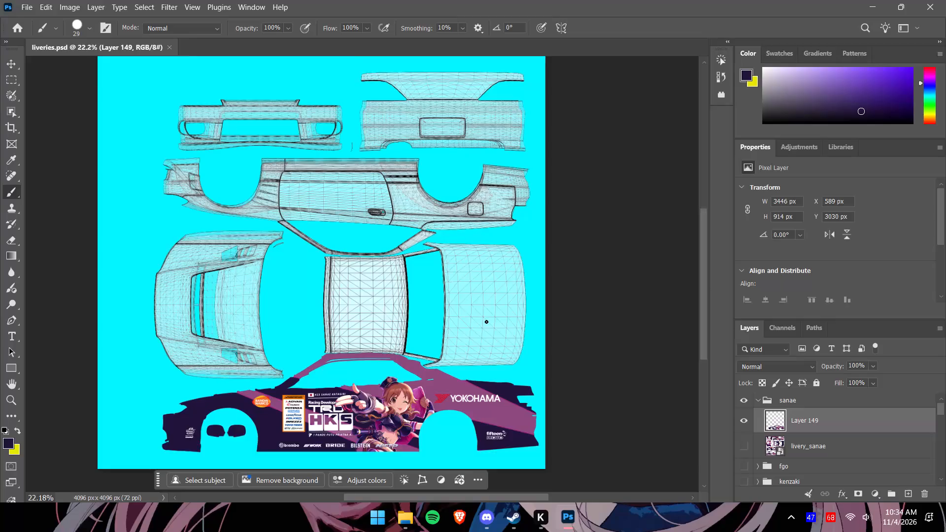
Copy the top side-livery strip, about 4096 by 1029 px, from the livery_sanae layer onto a new layer, showing the source only meanwhile.
{"action": "scroll", "coordinate": [486, 322], "scroll_direction": "up", "scroll_amount": 2}
{"action": "scroll", "coordinate": [487, 323], "scroll_direction": "down", "scroll_amount": 1}
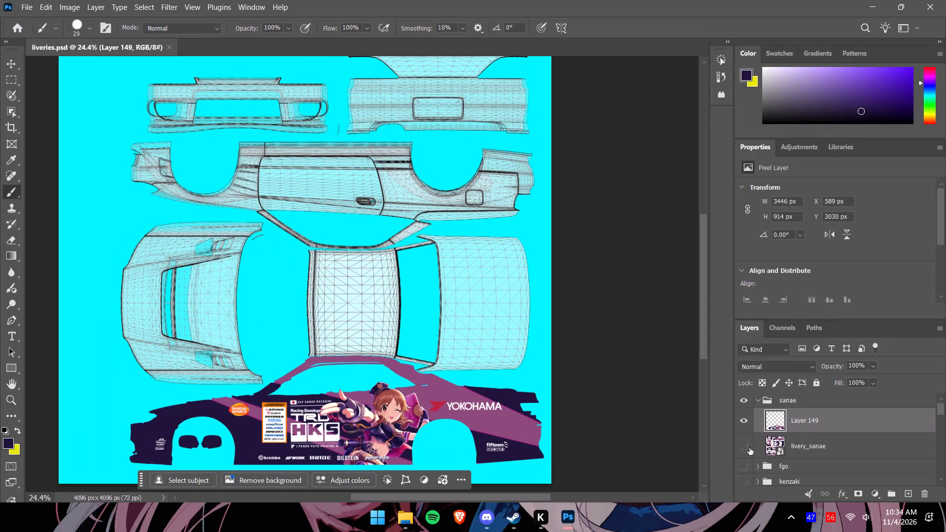
{"action": "left_click", "coordinate": [747, 447]}
{"action": "left_click_drag", "start_coordinate": [705, 350], "coordinate": [698, 313]}
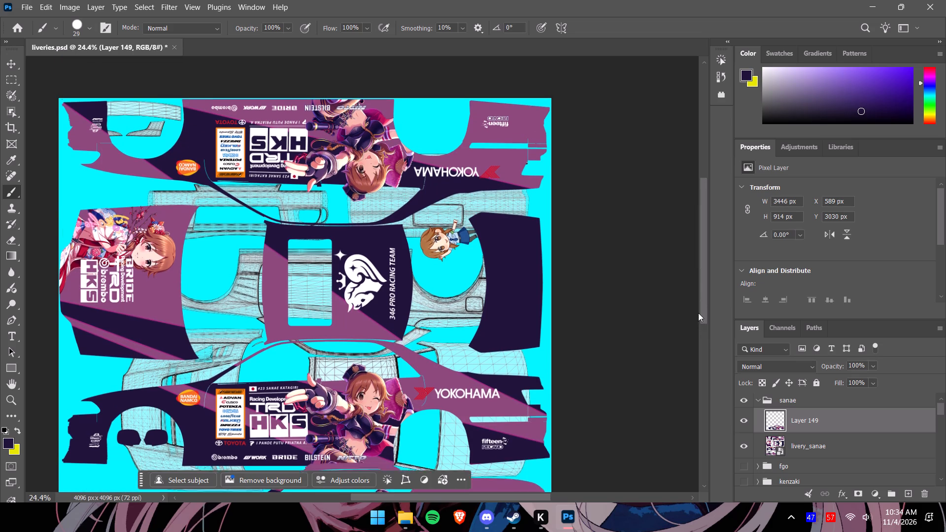
{"action": "left_click_drag", "start_coordinate": [698, 313], "coordinate": [698, 309]}
{"action": "left_click", "coordinate": [12, 81]}
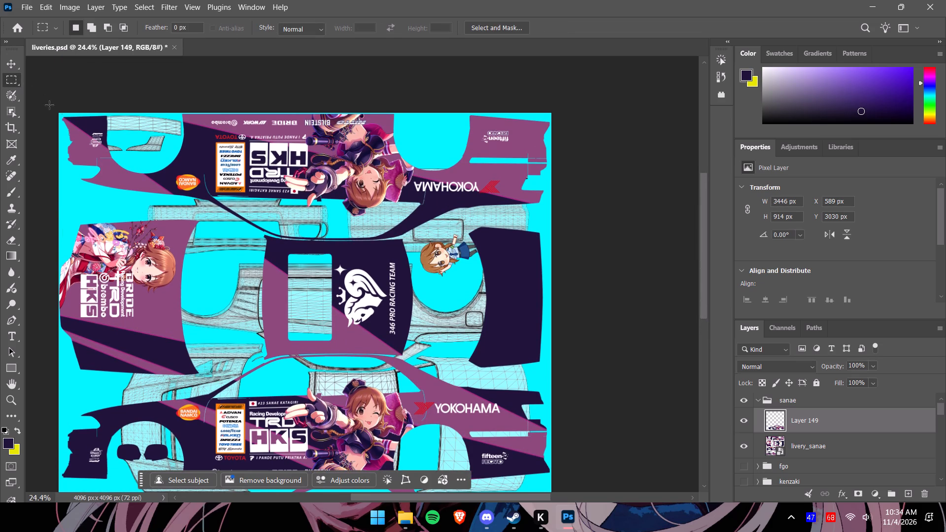
{"action": "left_click_drag", "start_coordinate": [58, 113], "coordinate": [440, 170]}
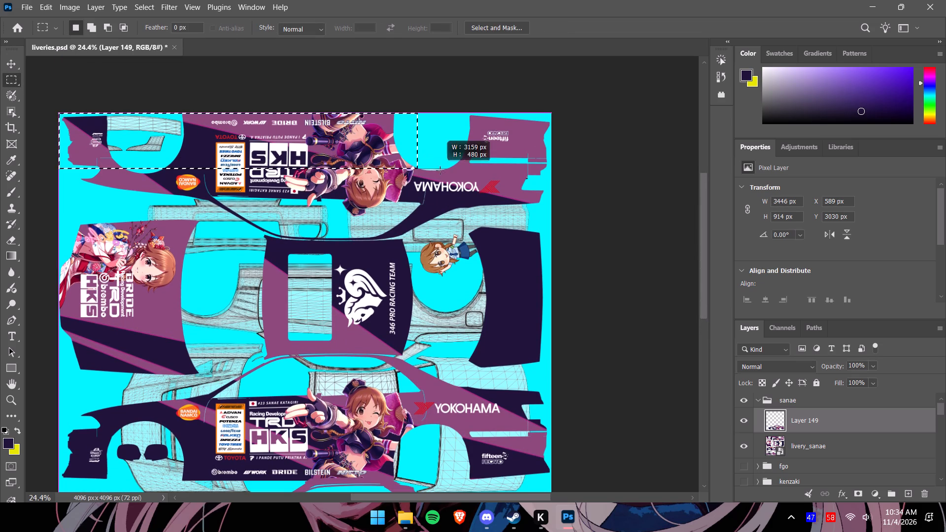
{"action": "left_click_drag", "start_coordinate": [440, 170], "coordinate": [551, 226]}
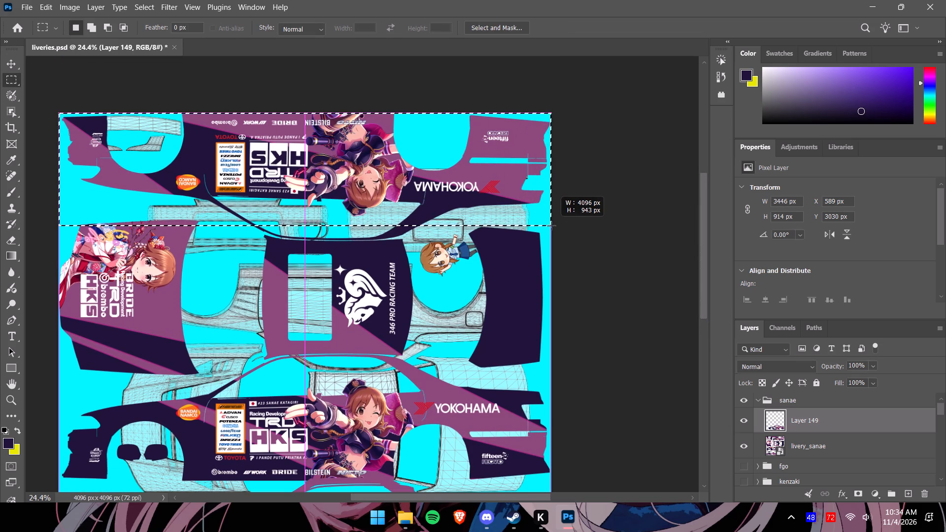
{"action": "left_click_drag", "start_coordinate": [551, 226], "coordinate": [553, 237]}
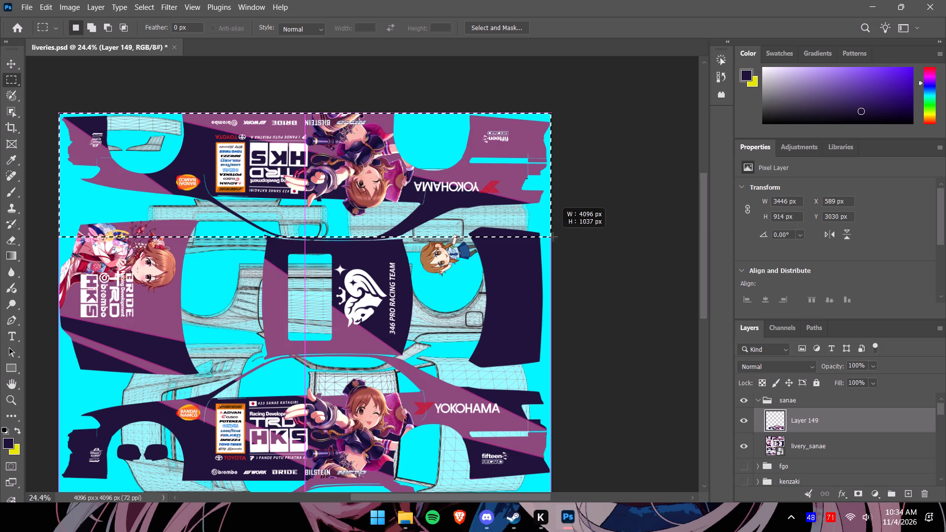
{"action": "left_click_drag", "start_coordinate": [553, 237], "coordinate": [553, 238]}
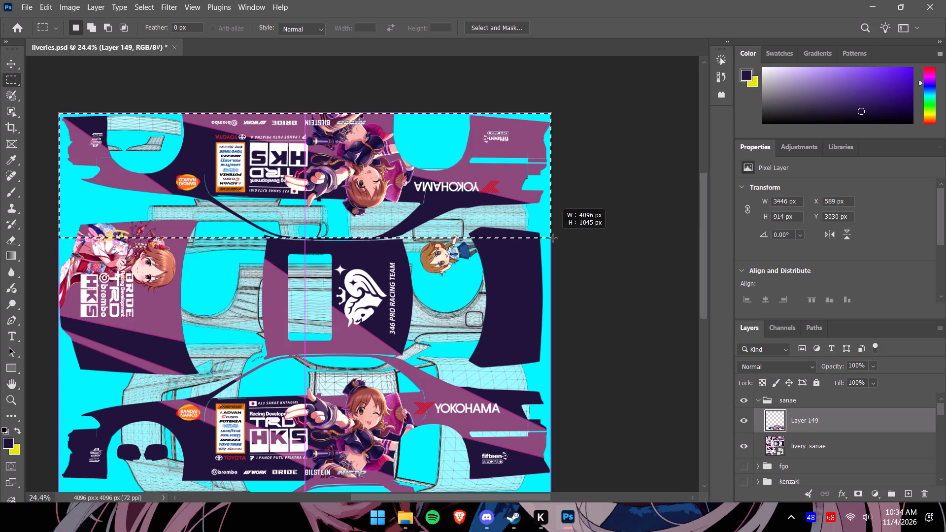
{"action": "left_click_drag", "start_coordinate": [553, 238], "coordinate": [553, 236]}
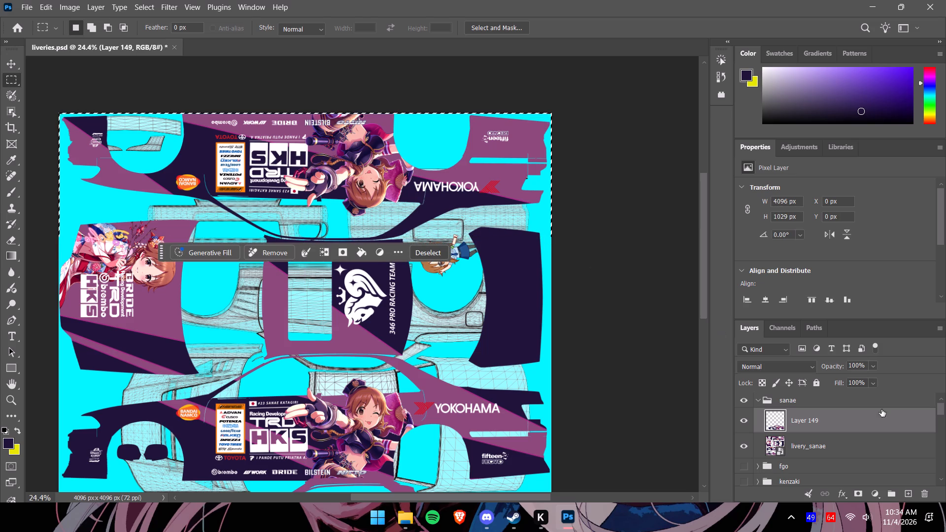
{"action": "left_click", "coordinate": [881, 440]}
{"action": "key", "text": "ctrl+c"}
{"action": "key", "text": "ctrl+v"}
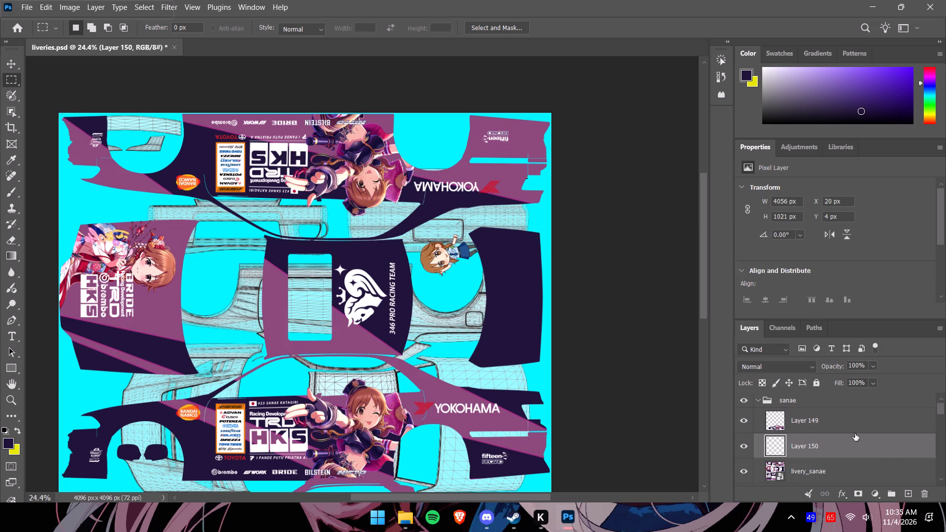
{"action": "left_click", "coordinate": [743, 471]}
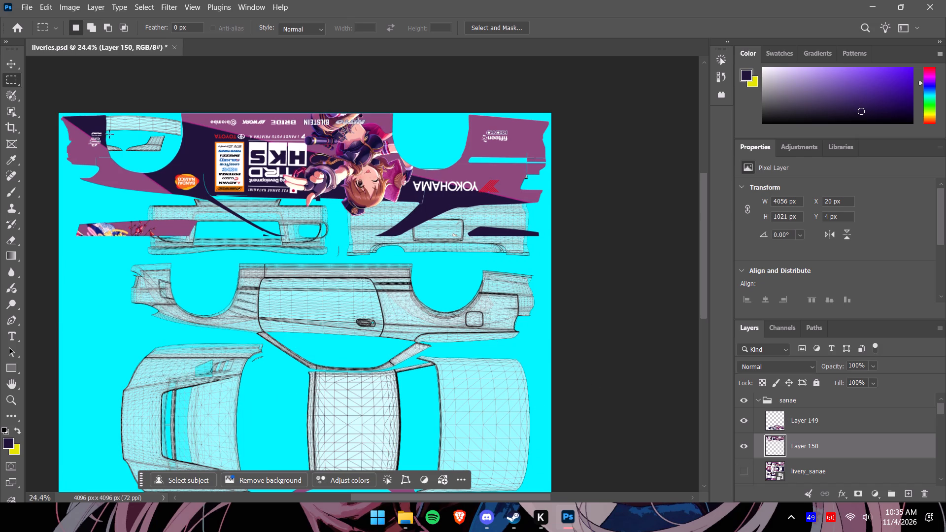
Narrow the pasted side livery to about 93% width, pulling in its front edge.
{"action": "left_click", "coordinate": [12, 66]}
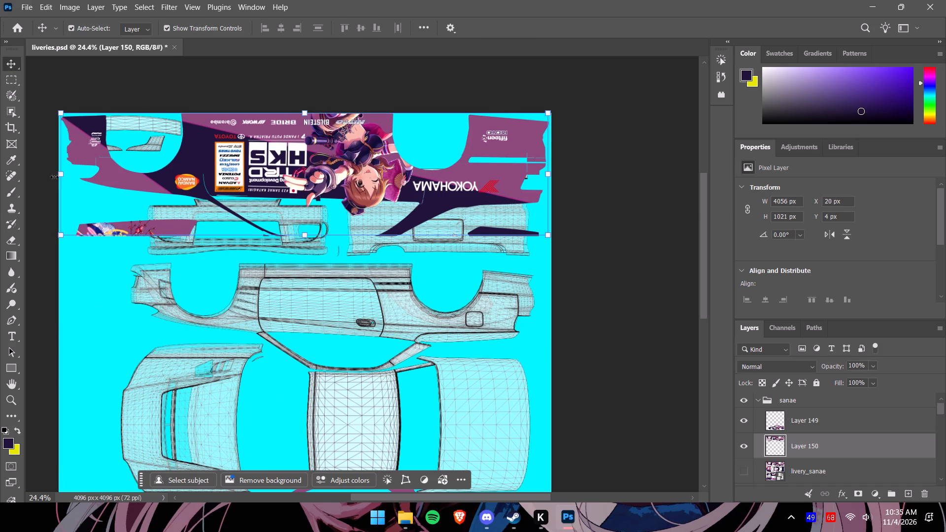
{"action": "left_click_drag", "start_coordinate": [59, 177], "coordinate": [91, 180]}
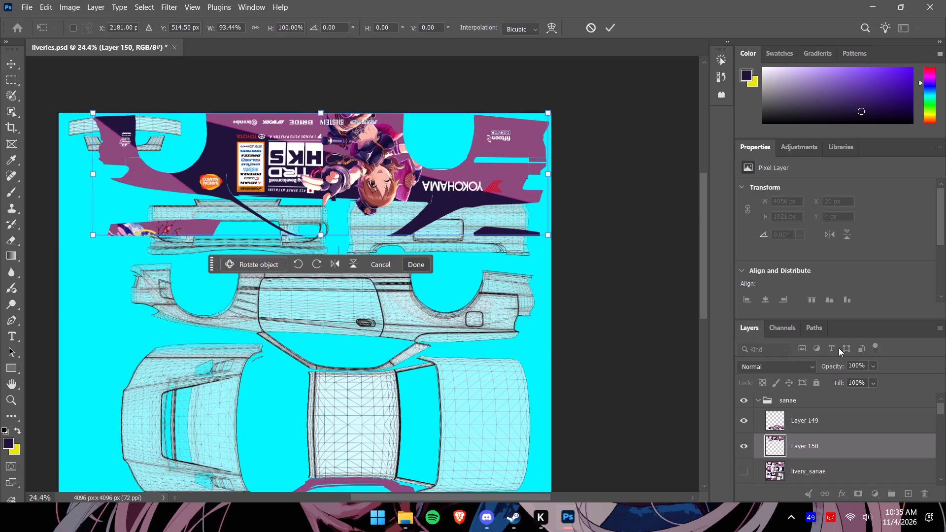
Lower the pasted side livery's opacity to 85%.
{"action": "left_click", "coordinate": [876, 367]}
{"action": "left_click_drag", "start_coordinate": [881, 374], "coordinate": [871, 377]}
{"action": "left_click_drag", "start_coordinate": [884, 378], "coordinate": [878, 378]}
{"action": "left_click_drag", "start_coordinate": [348, 164], "coordinate": [361, 255]}
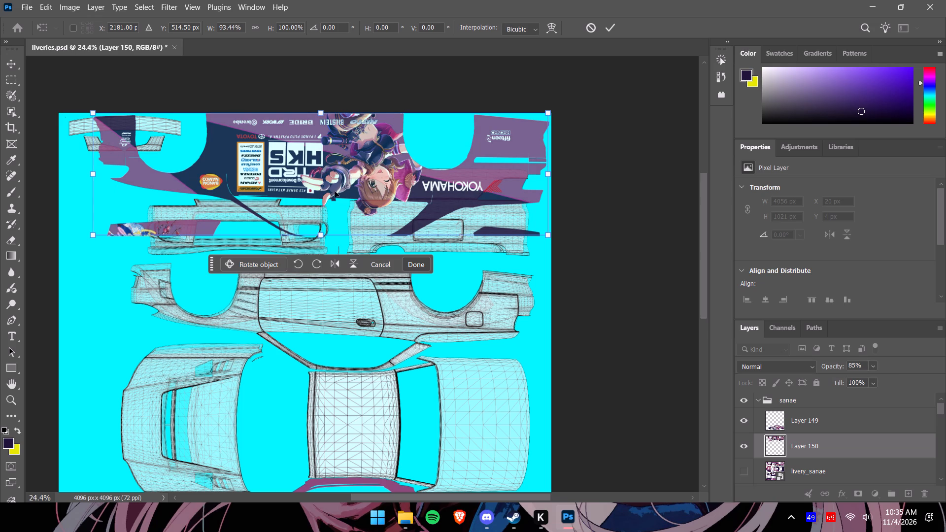
Move the pasted livery down over the upside-down side-body wireframe below the bumper templates.
{"action": "left_click", "coordinate": [322, 238]}
{"action": "left_click_drag", "start_coordinate": [346, 173], "coordinate": [359, 301]}
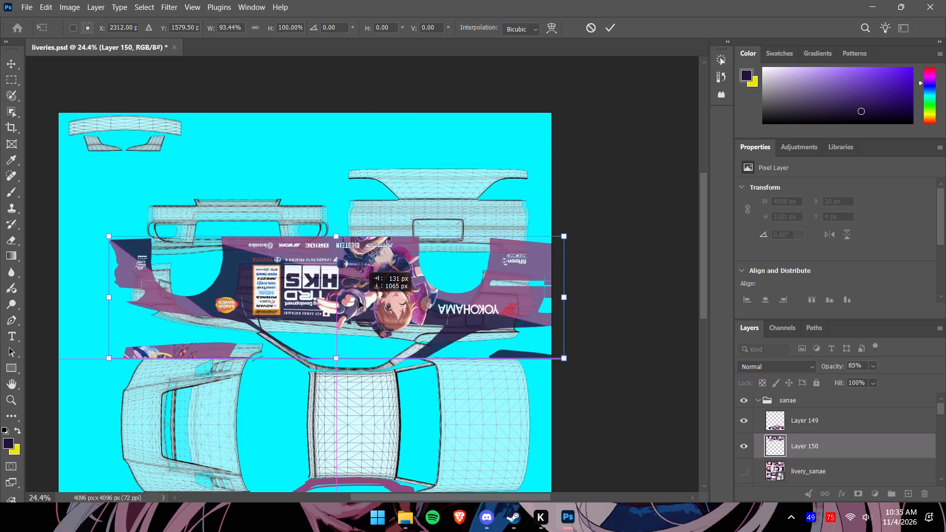
{"action": "left_click_drag", "start_coordinate": [359, 301], "coordinate": [358, 306]}
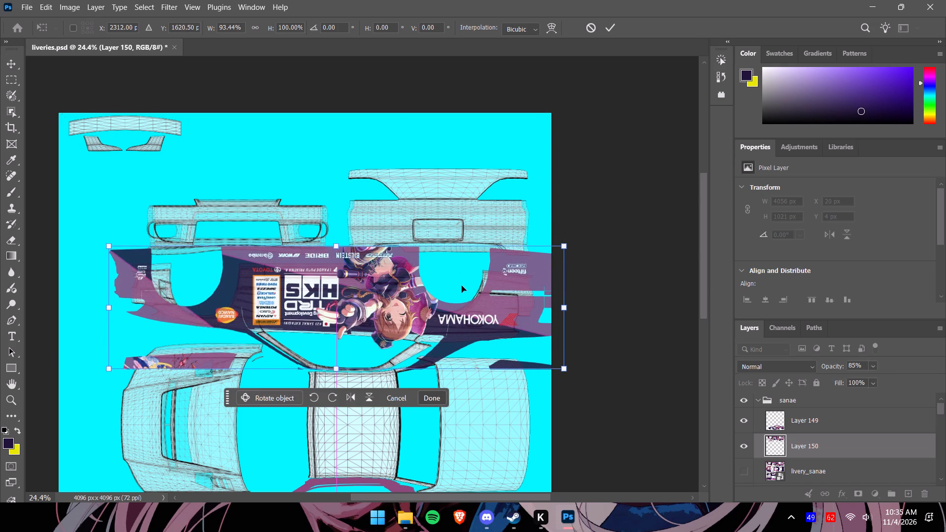
Scale the pasted livery to about 86.5% width and 86.8% height to fit the side-body wireframe's wheel arches and edges.
{"action": "left_click_drag", "start_coordinate": [567, 309], "coordinate": [559, 310]}
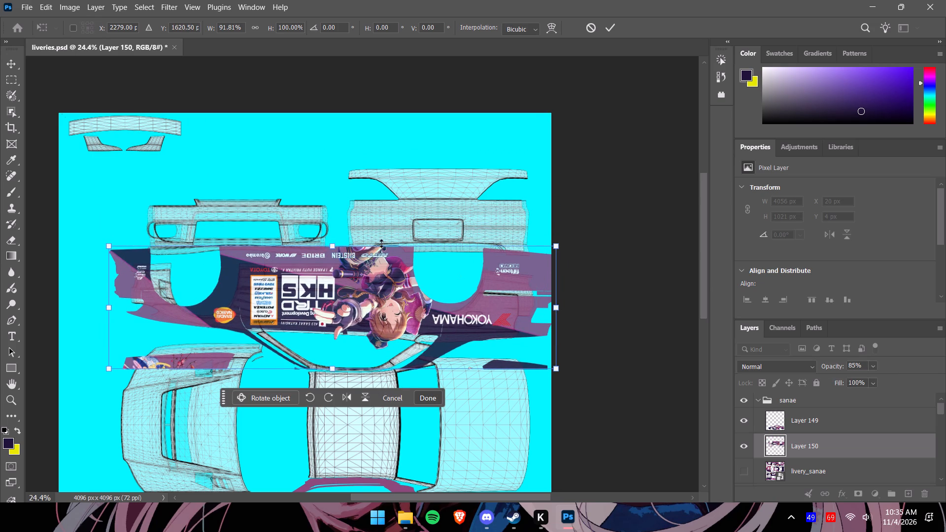
{"action": "left_click_drag", "start_coordinate": [331, 247], "coordinate": [333, 259]}
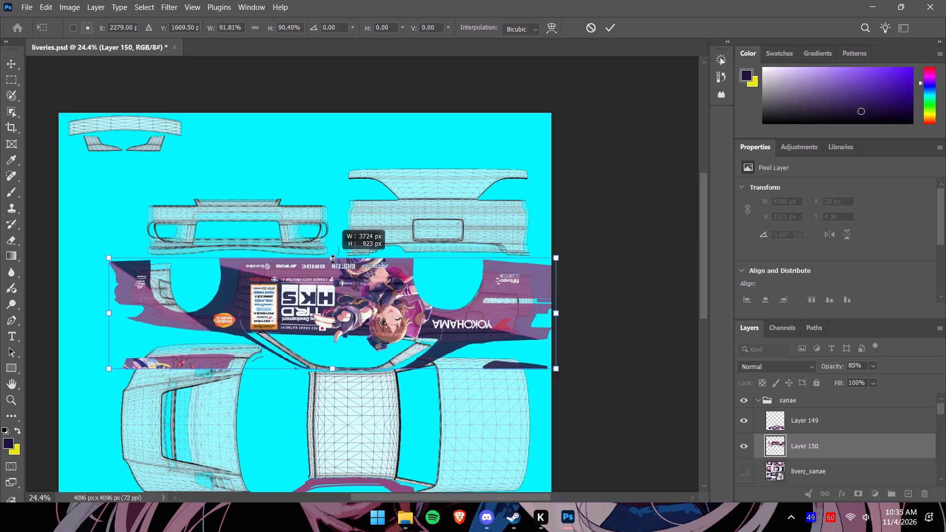
{"action": "left_click_drag", "start_coordinate": [333, 259], "coordinate": [334, 262]}
{"action": "left_click_drag", "start_coordinate": [106, 317], "coordinate": [129, 319]}
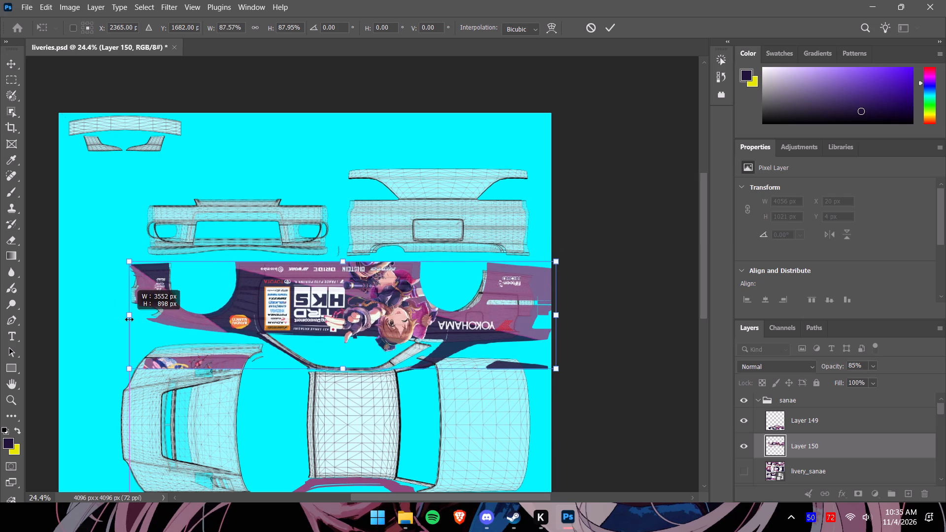
{"action": "left_click_drag", "start_coordinate": [129, 319], "coordinate": [130, 319]}
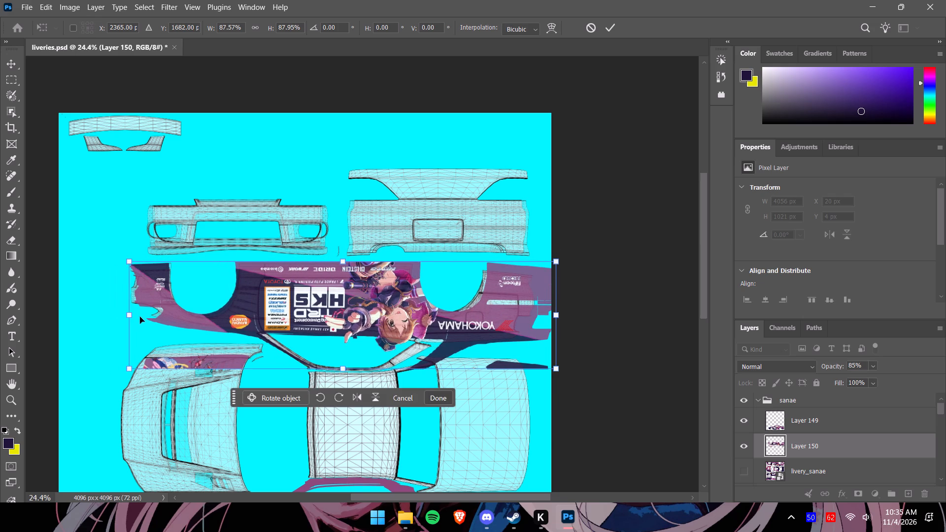
{"action": "scroll", "coordinate": [164, 314], "scroll_direction": "up", "scroll_amount": 3, "text": "alt"}
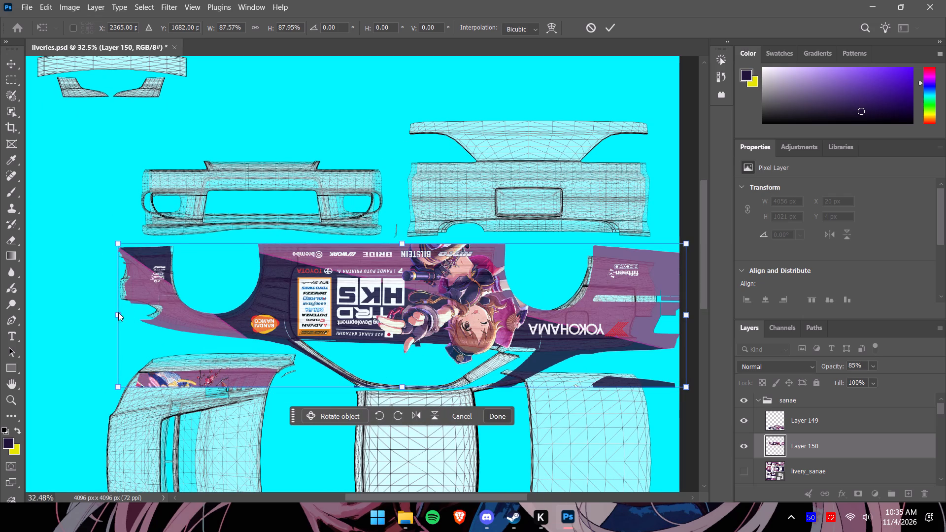
{"action": "left_click", "coordinate": [119, 314]}
{"action": "left_click_drag", "start_coordinate": [120, 316], "coordinate": [125, 316]}
{"action": "left_click_drag", "start_coordinate": [119, 316], "coordinate": [125, 315]}
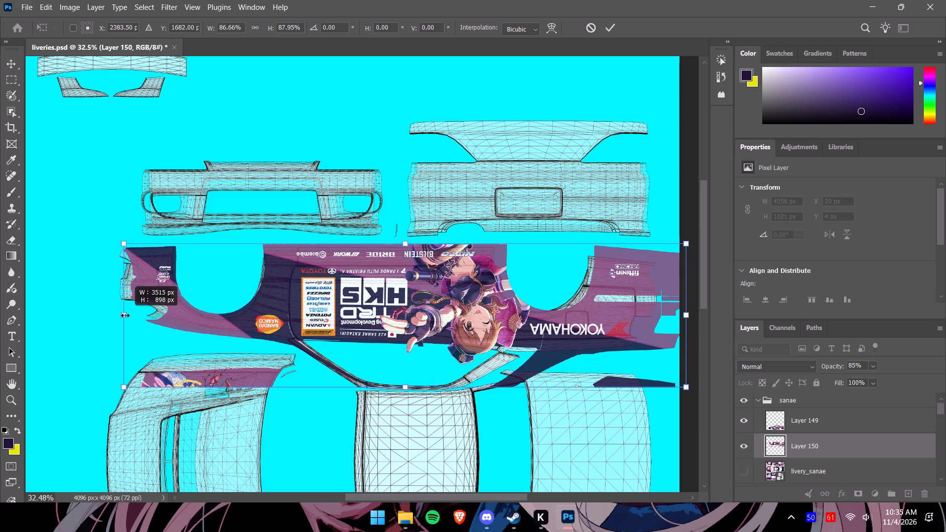
{"action": "left_click_drag", "start_coordinate": [125, 315], "coordinate": [124, 315]}
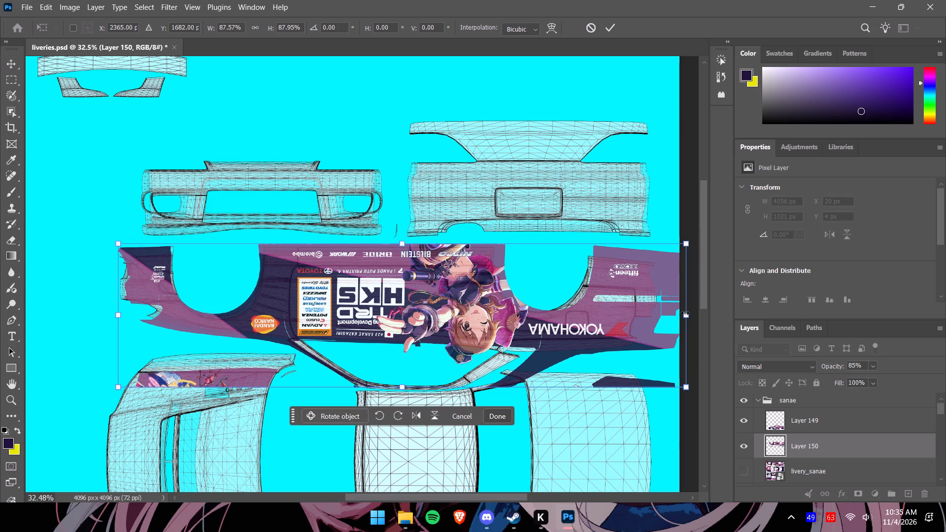
{"action": "left_click_drag", "start_coordinate": [685, 313], "coordinate": [676, 314]}
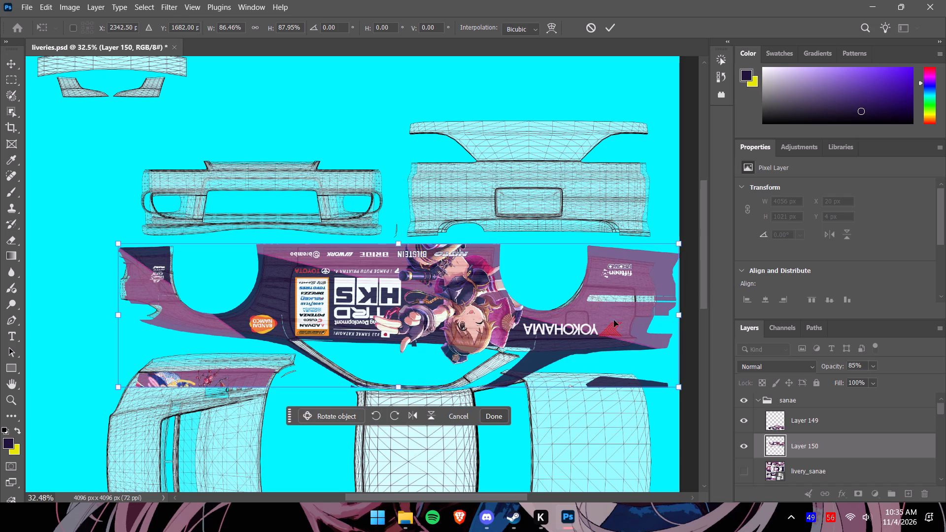
{"action": "left_click", "coordinate": [396, 245]}
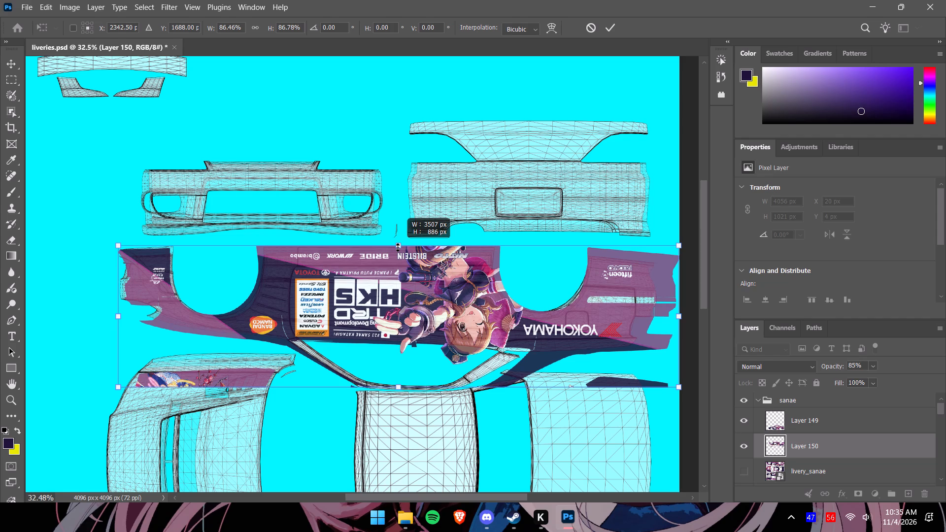
Set the opacity of Layer 149, the lower side livery, to 80%.
{"action": "left_click_drag", "start_coordinate": [702, 283], "coordinate": [704, 349]}
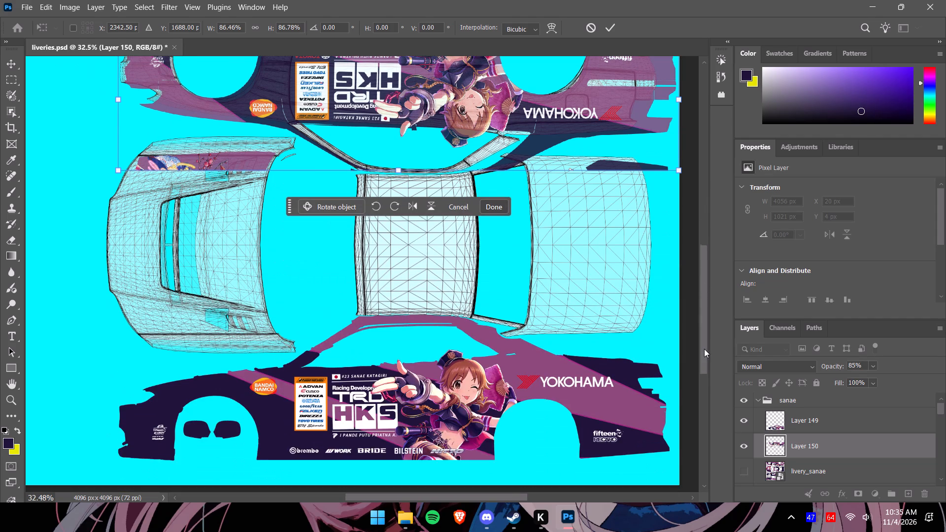
{"action": "left_click_drag", "start_coordinate": [704, 349], "coordinate": [704, 348]}
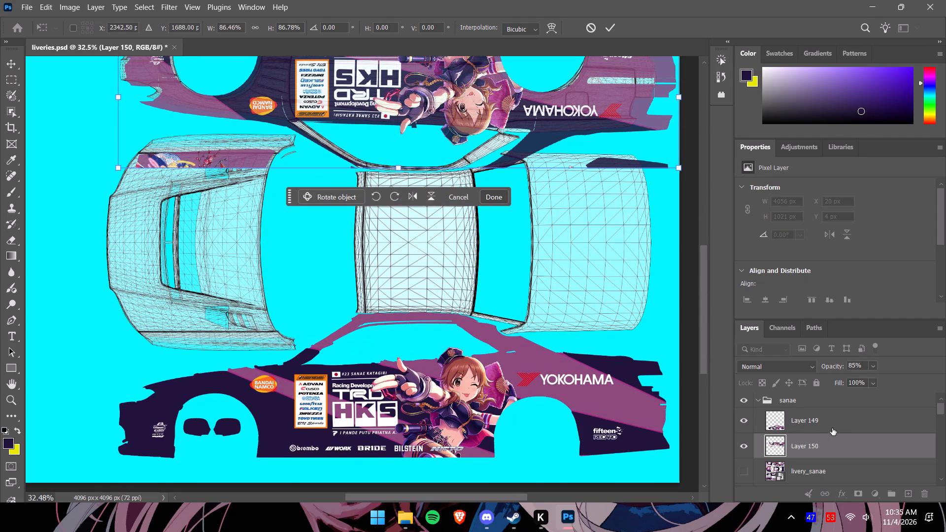
{"action": "left_click", "coordinate": [833, 426]}
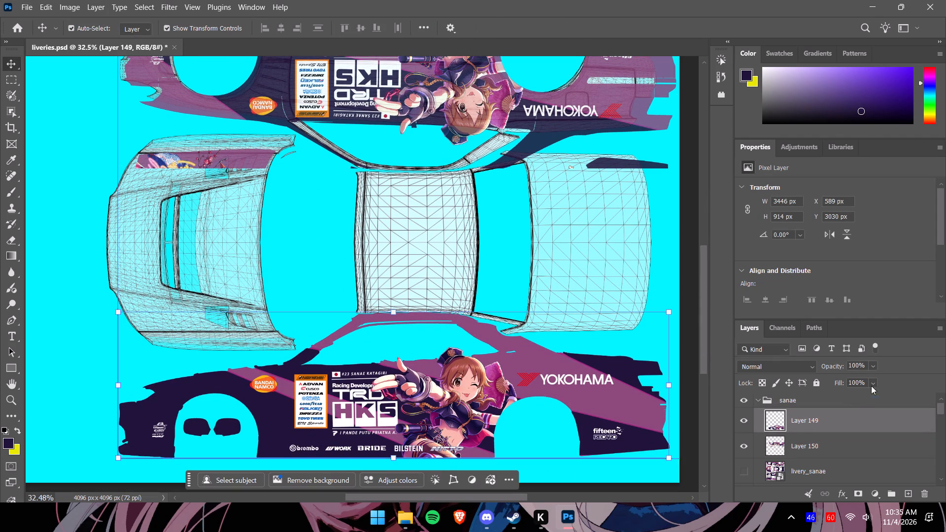
{"action": "left_click", "coordinate": [876, 371]}
{"action": "left_click_drag", "start_coordinate": [880, 378], "coordinate": [875, 379]}
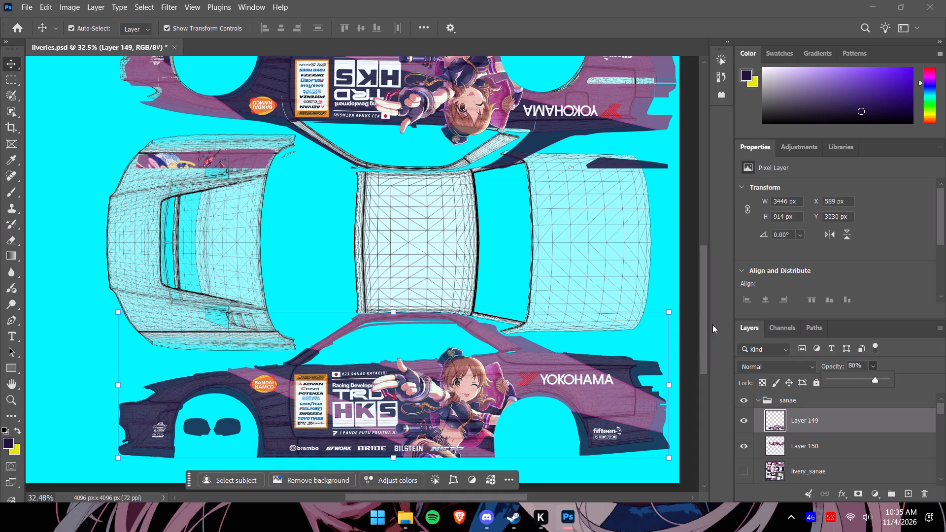
Scale Layer 150, the upside-down side livery, to 95.26% height to refit it to the upper side-body wireframe.
{"action": "scroll", "coordinate": [437, 355], "scroll_direction": "up", "scroll_amount": 4, "text": "alt"}
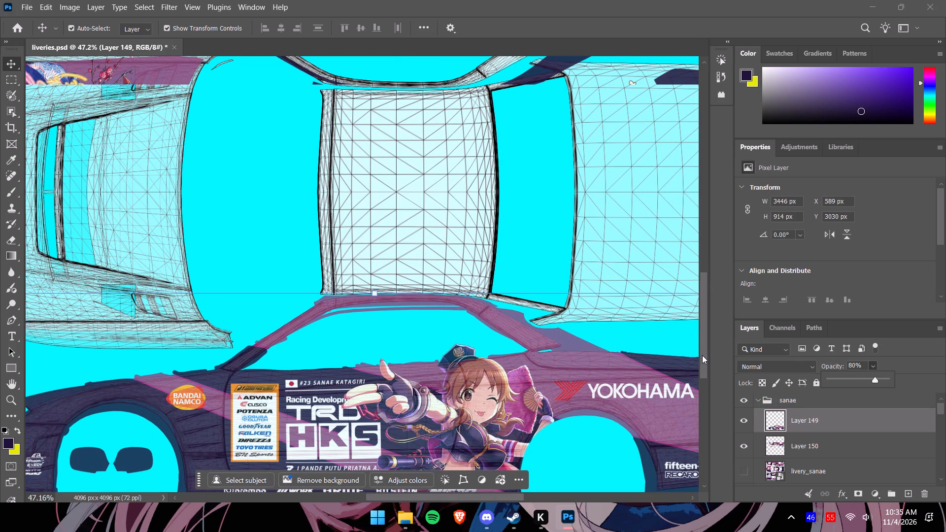
{"action": "left_click_drag", "start_coordinate": [702, 355], "coordinate": [700, 315]}
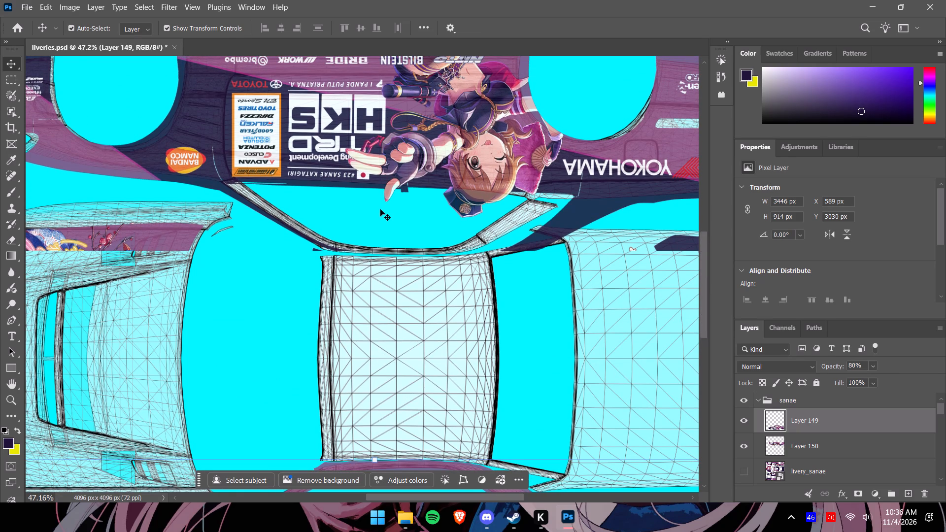
{"action": "left_click", "coordinate": [393, 171]}
{"action": "left_click_drag", "start_coordinate": [383, 251], "coordinate": [383, 250]}
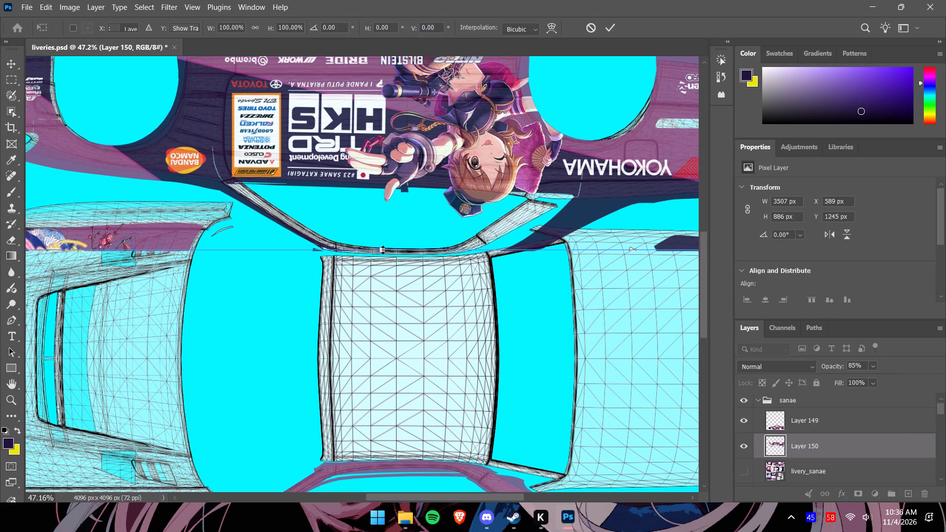
{"action": "left_click_drag", "start_coordinate": [383, 250], "coordinate": [380, 241]}
{"action": "left_click_drag", "start_coordinate": [702, 316], "coordinate": [702, 335]}
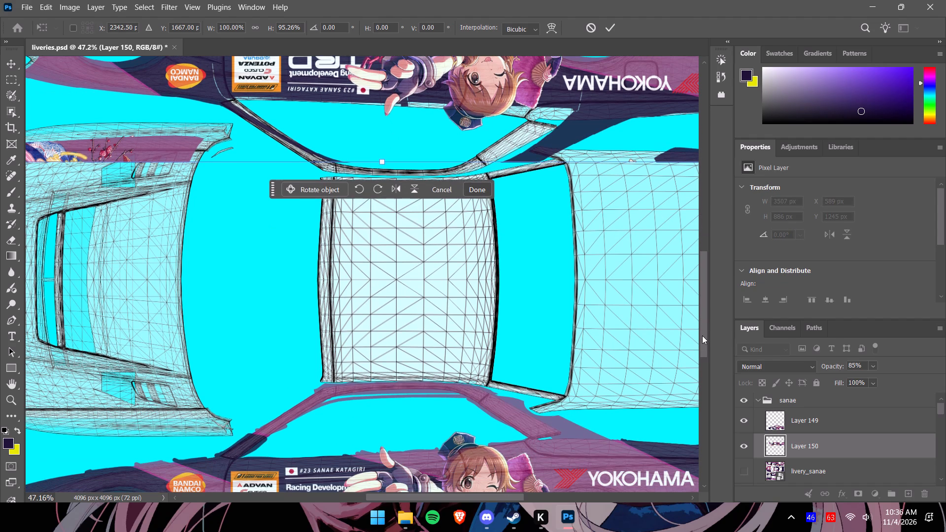
{"action": "left_click_drag", "start_coordinate": [702, 335], "coordinate": [702, 349]}
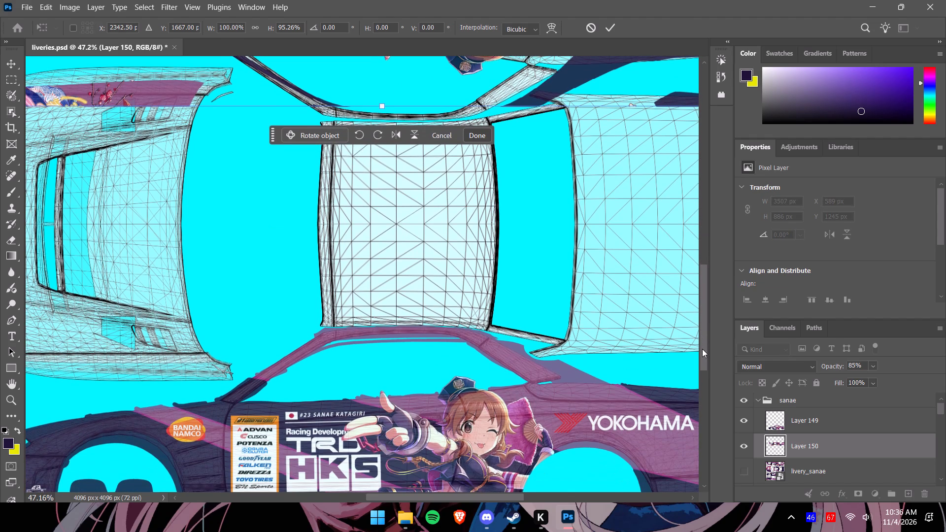
{"action": "left_click_drag", "start_coordinate": [702, 349], "coordinate": [698, 318]}
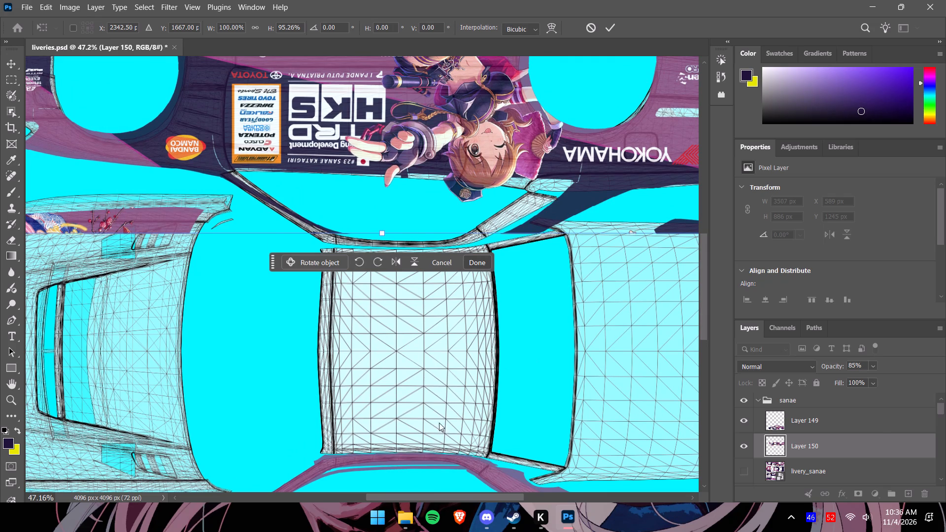
{"action": "left_click_drag", "start_coordinate": [426, 498], "coordinate": [412, 497]}
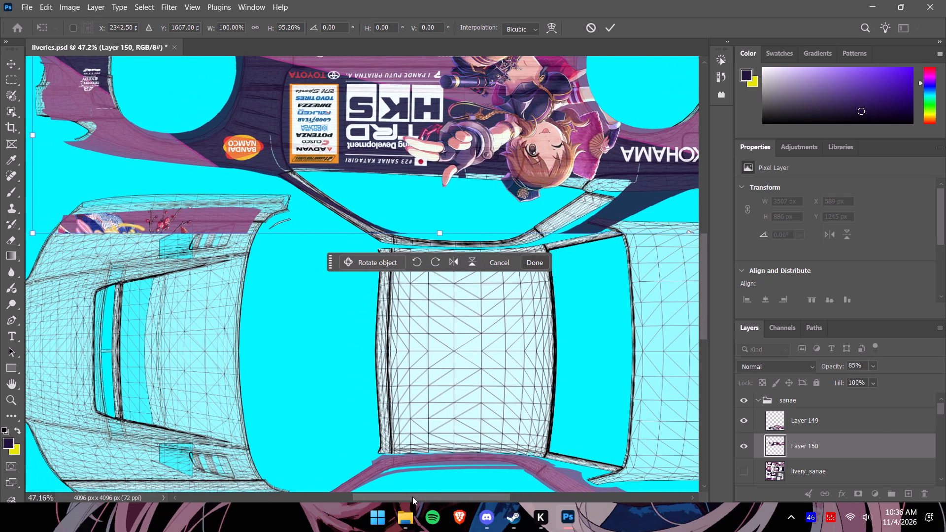
{"action": "left_click_drag", "start_coordinate": [412, 497], "coordinate": [421, 493]}
{"action": "left_click", "coordinate": [504, 261]}
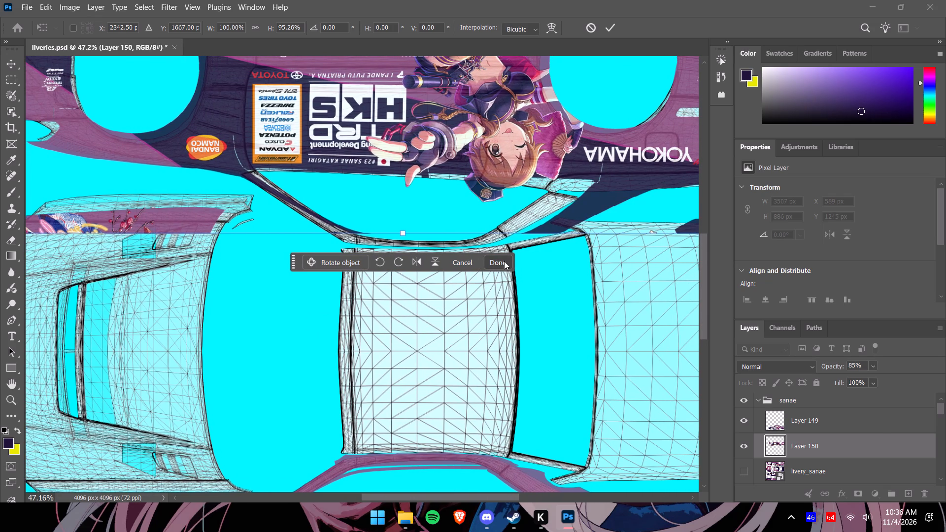
Set the opacity of Layer 150 to 100%.
{"action": "left_click", "coordinate": [872, 366]}
{"action": "left_click_drag", "start_coordinate": [882, 378], "coordinate": [915, 377]}
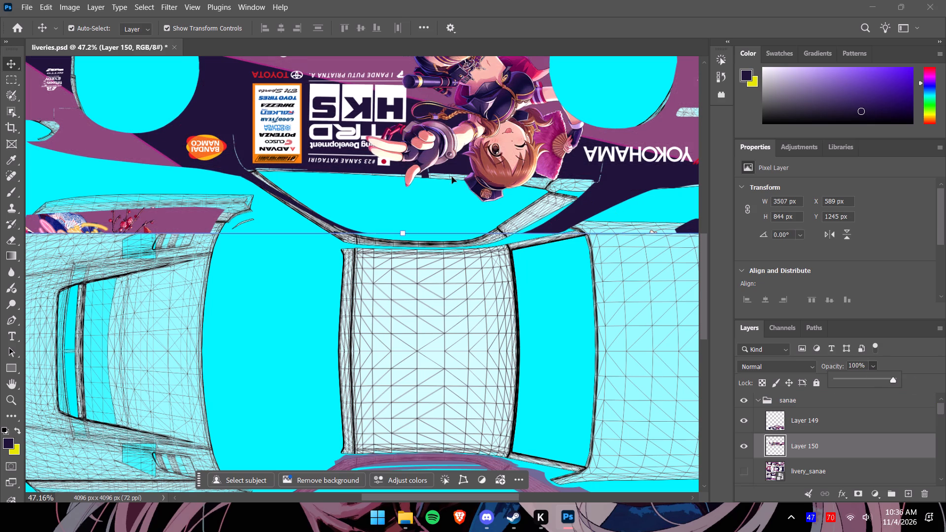
Brush dark navy over the exposed wireframe line behind the front fender and along the lower edge of the side windows on Layer 150.
{"action": "left_click", "coordinate": [6, 194]}
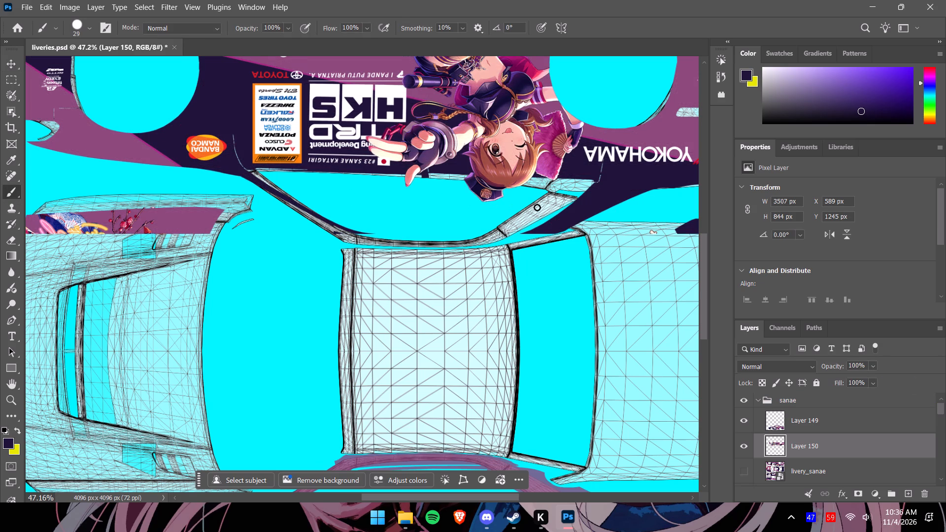
{"action": "left_click", "coordinate": [580, 204], "text": "alt"}
{"action": "scroll", "coordinate": [611, 210], "scroll_direction": "up", "scroll_amount": 9, "text": "alt"}
{"action": "scroll", "coordinate": [560, 224], "scroll_direction": "up", "scroll_amount": 2, "text": "alt"}
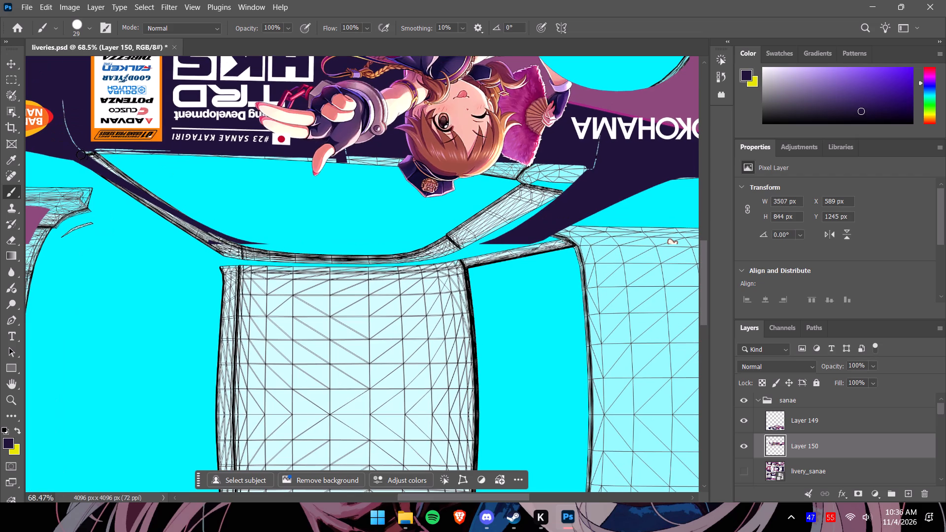
{"action": "left_click_drag", "start_coordinate": [61, 100], "coordinate": [64, 110]}
{"action": "left_click_drag", "start_coordinate": [64, 110], "coordinate": [65, 111]}
{"action": "left_click_drag", "start_coordinate": [59, 101], "coordinate": [90, 154]}
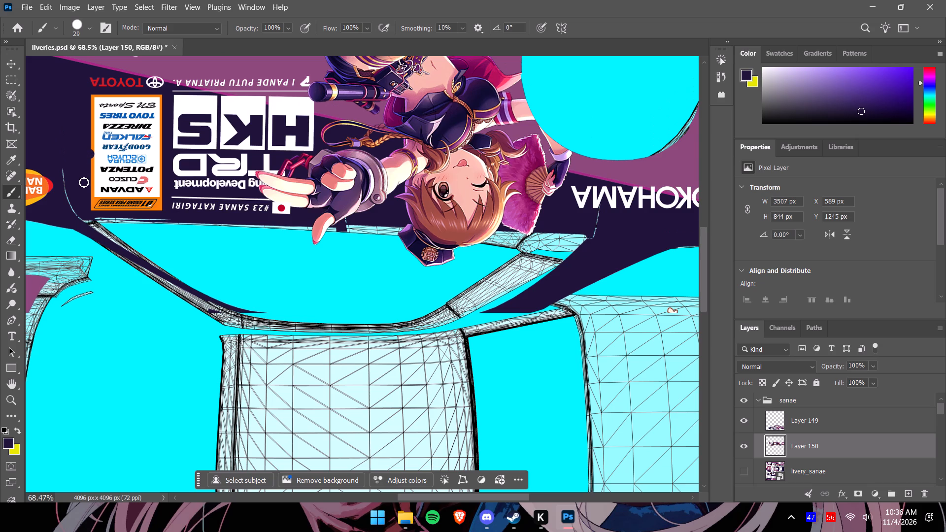
{"action": "key", "text": "ctrl+z"}
{"action": "left_click_drag", "start_coordinate": [60, 167], "coordinate": [64, 189]}
{"action": "left_click_drag", "start_coordinate": [64, 189], "coordinate": [120, 221]}
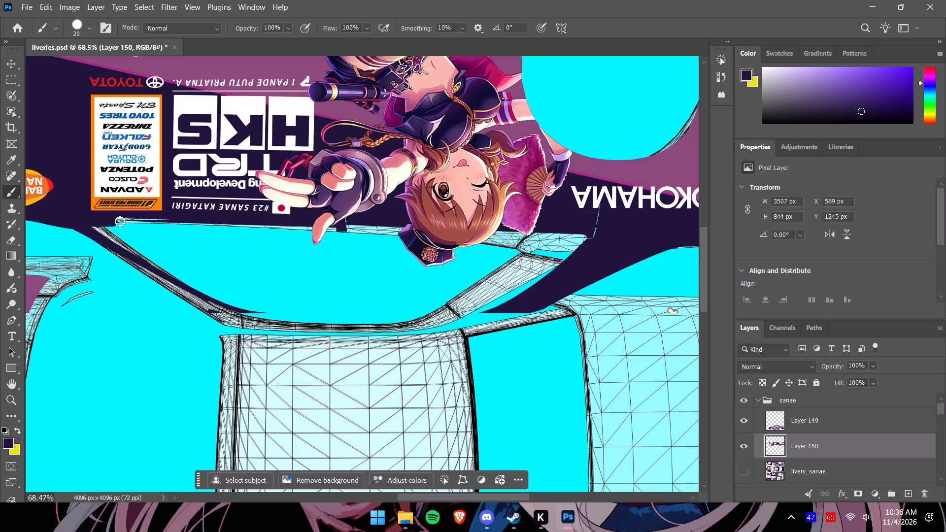
{"action": "left_click_drag", "start_coordinate": [120, 221], "coordinate": [209, 220]}
{"action": "left_click_drag", "start_coordinate": [182, 222], "coordinate": [287, 225]}
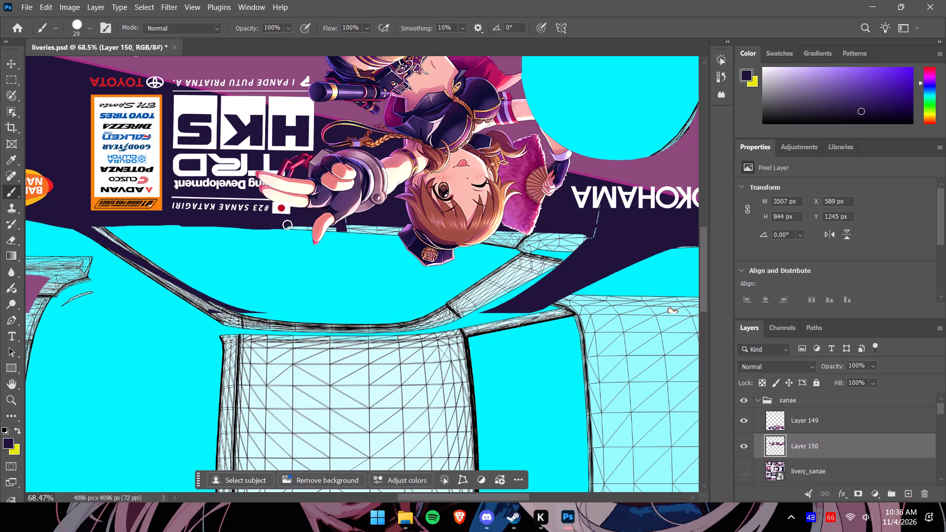
{"action": "left_click_drag", "start_coordinate": [287, 225], "coordinate": [306, 229]}
Paint the front windshield pillar and the outer roof edge of the upside-down side body dark navy.
{"action": "left_click_drag", "start_coordinate": [92, 226], "coordinate": [155, 258]}
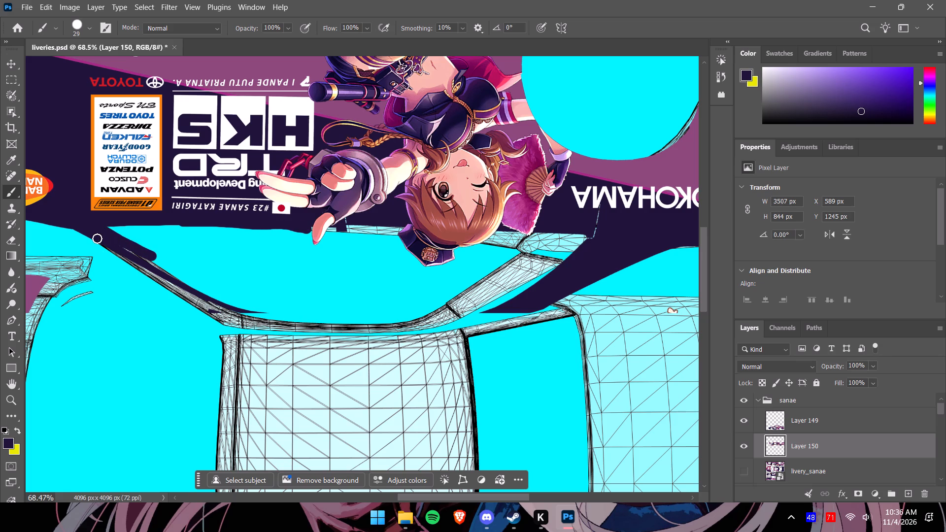
{"action": "left_click_drag", "start_coordinate": [97, 238], "coordinate": [165, 265]}
{"action": "left_click_drag", "start_coordinate": [99, 243], "coordinate": [121, 259]}
{"action": "left_click_drag", "start_coordinate": [121, 259], "coordinate": [223, 318]}
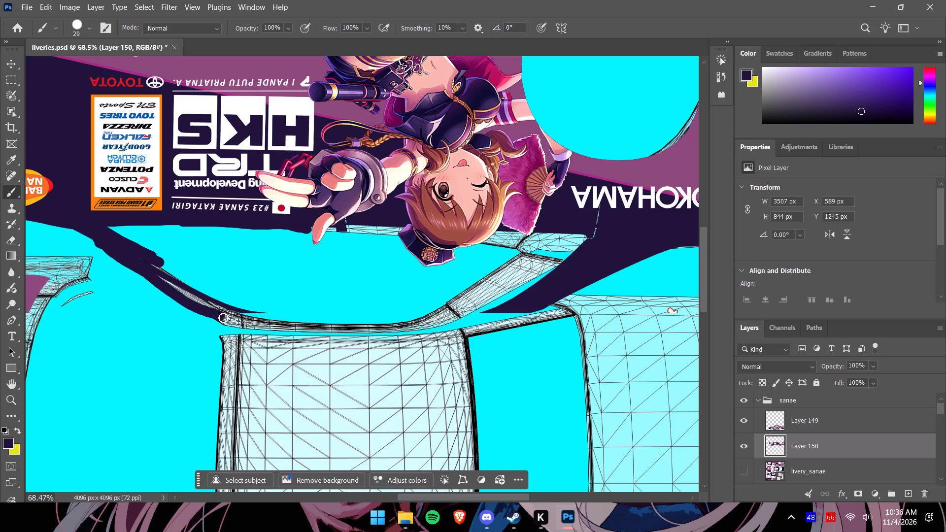
{"action": "left_click_drag", "start_coordinate": [223, 318], "coordinate": [222, 319]}
{"action": "left_click_drag", "start_coordinate": [219, 319], "coordinate": [236, 323]}
{"action": "left_click_drag", "start_coordinate": [234, 324], "coordinate": [239, 324]}
{"action": "left_click_drag", "start_coordinate": [239, 324], "coordinate": [320, 329]}
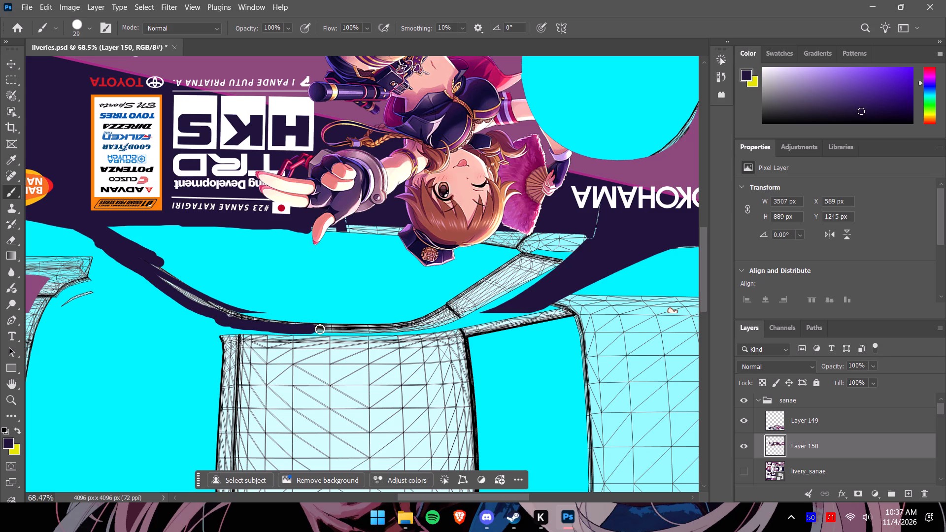
{"action": "left_click_drag", "start_coordinate": [320, 329], "coordinate": [423, 325]}
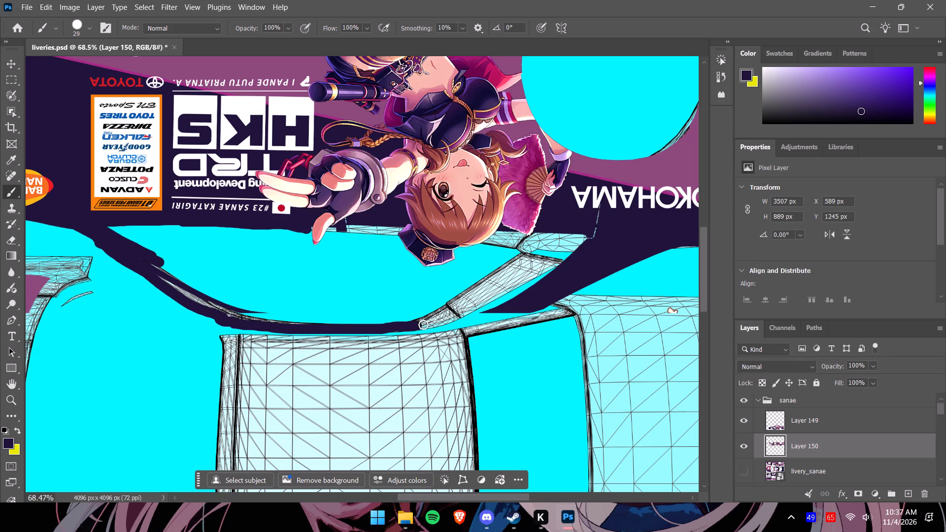
Outline and fill the wide rear pillar of the upside-down side body with dark navy.
{"action": "left_click_drag", "start_coordinate": [423, 325], "coordinate": [546, 271]}
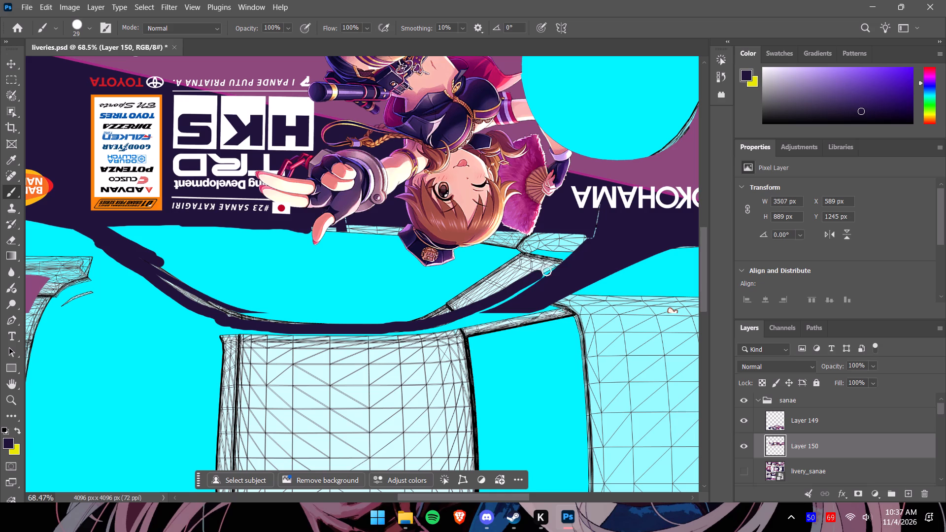
{"action": "left_click_drag", "start_coordinate": [546, 271], "coordinate": [512, 262]}
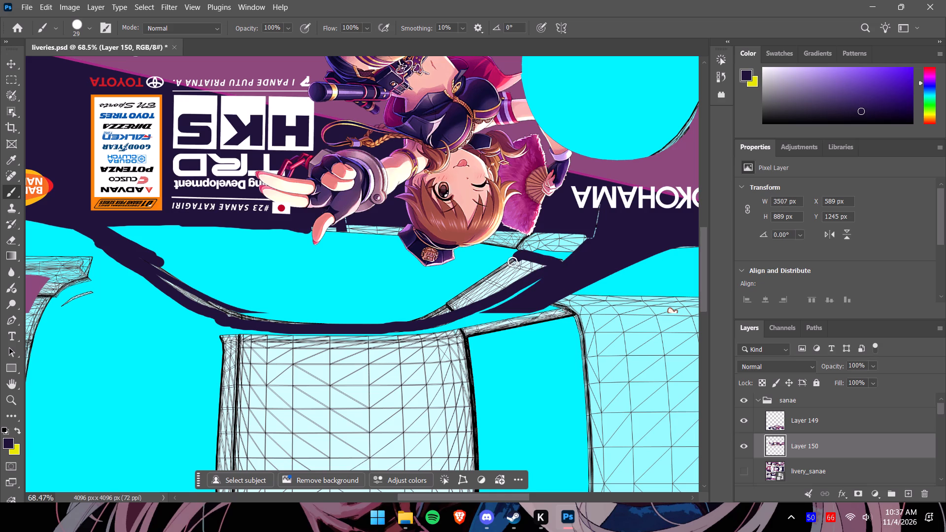
{"action": "left_click_drag", "start_coordinate": [512, 262], "coordinate": [413, 320]}
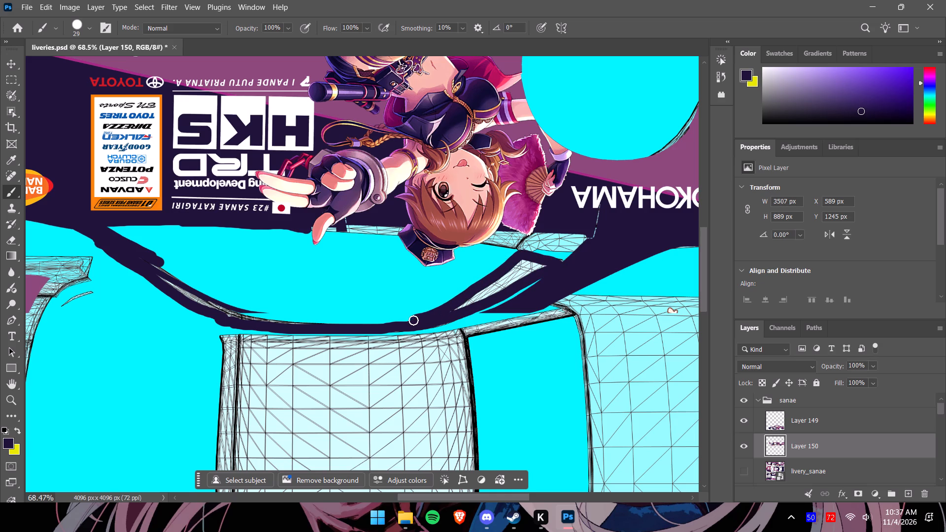
{"action": "left_click_drag", "start_coordinate": [413, 320], "coordinate": [556, 262]}
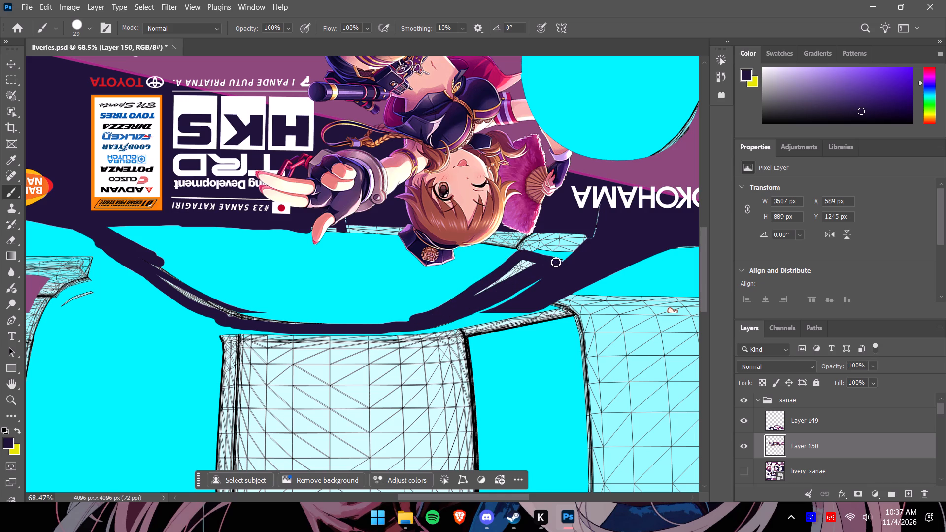
{"action": "left_click_drag", "start_coordinate": [556, 262], "coordinate": [504, 283]}
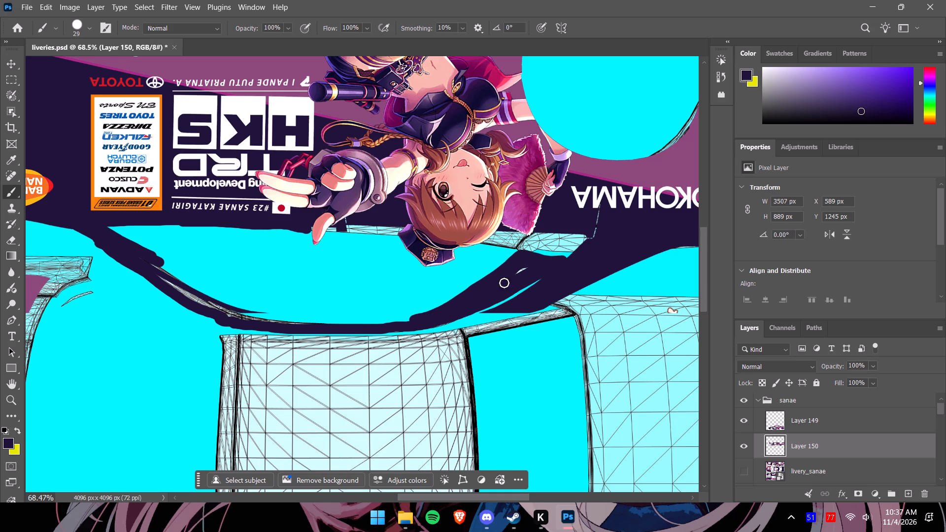
{"action": "left_click_drag", "start_coordinate": [504, 283], "coordinate": [525, 268]}
Fill the remaining wireframe gaps along the windshield pillar and roof edge of the upside-down side body with dark navy.
{"action": "left_click_drag", "start_coordinate": [145, 262], "coordinate": [155, 266]}
{"action": "left_click_drag", "start_coordinate": [155, 266], "coordinate": [229, 306]}
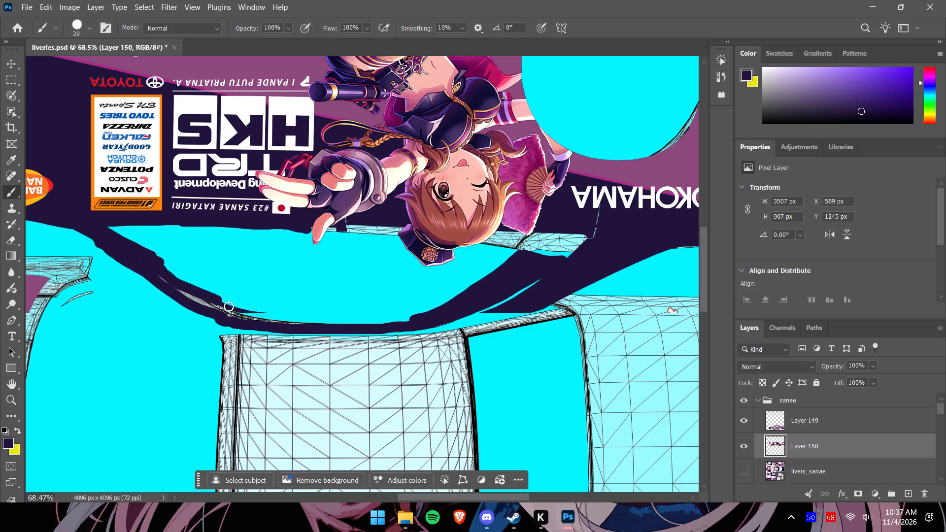
{"action": "left_click_drag", "start_coordinate": [229, 306], "coordinate": [409, 316]}
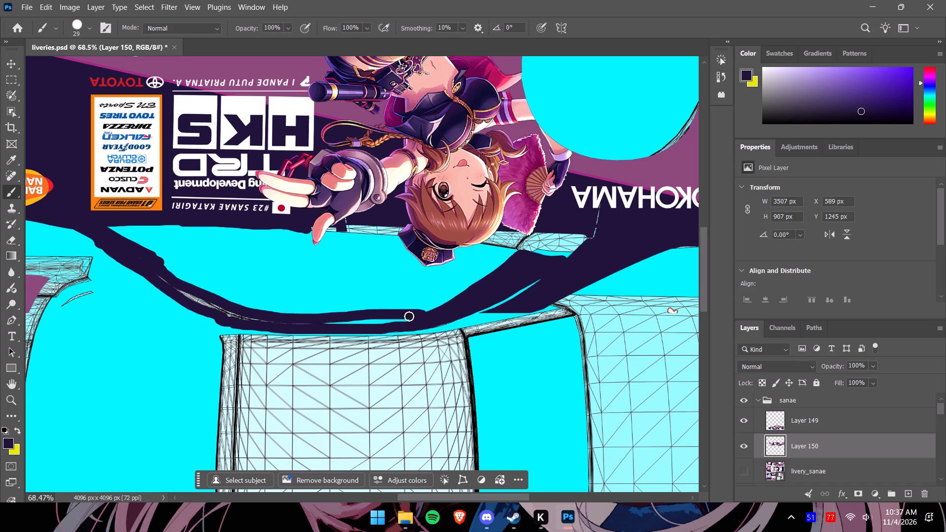
{"action": "left_click_drag", "start_coordinate": [409, 316], "coordinate": [172, 284]}
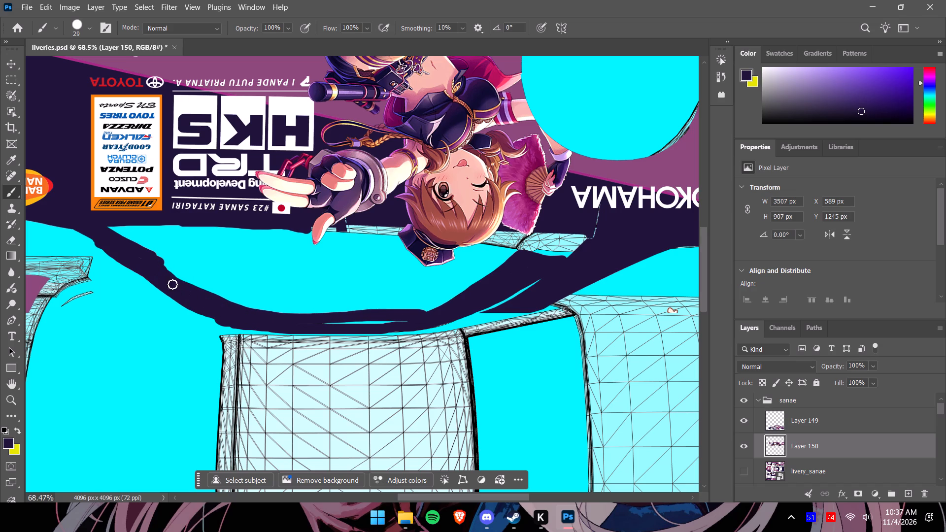
{"action": "left_click_drag", "start_coordinate": [172, 284], "coordinate": [227, 323]}
Paint dark navy over the exposed wireframe on both sides of the character's fingertip at the window sill.
{"action": "scroll", "coordinate": [361, 217], "scroll_direction": "up", "scroll_amount": 10, "text": "alt"}
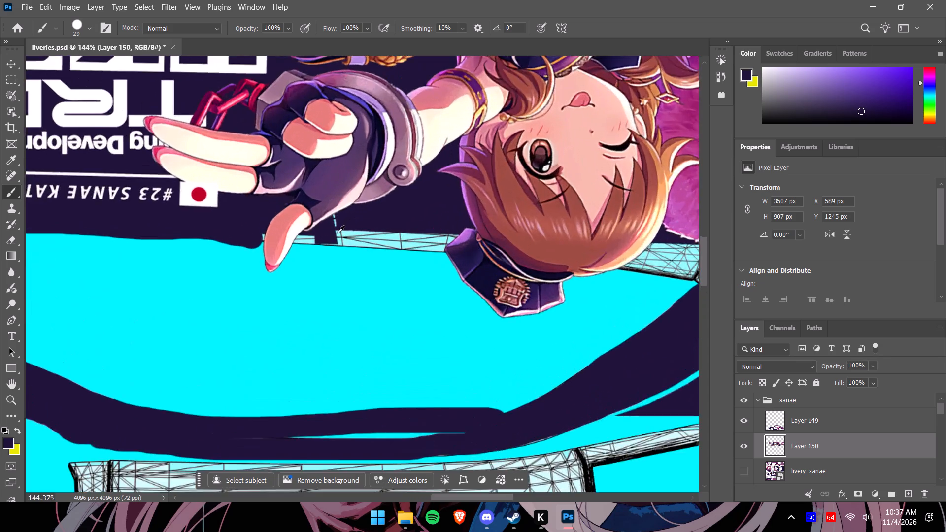
{"action": "scroll", "coordinate": [337, 233], "scroll_direction": "up", "scroll_amount": 6, "text": "alt"}
{"action": "left_click_drag", "start_coordinate": [336, 226], "coordinate": [338, 212]}
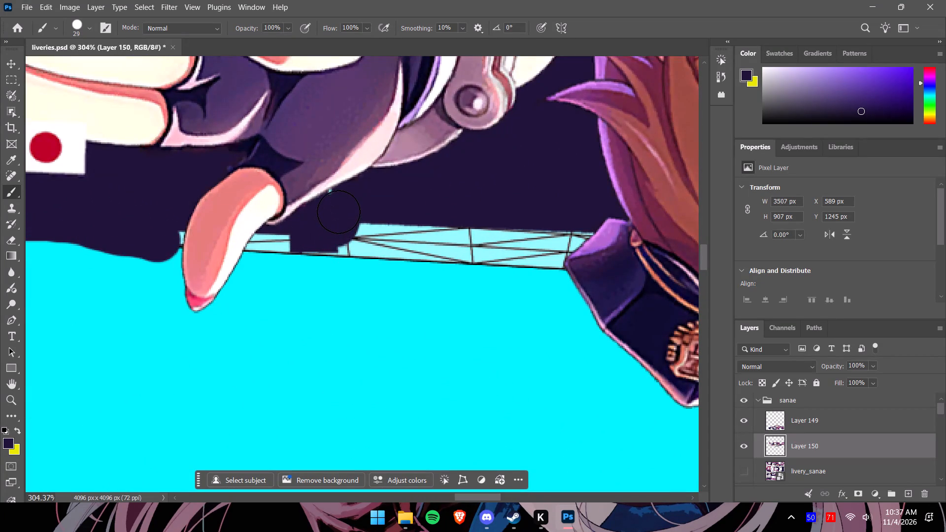
{"action": "left_click_drag", "start_coordinate": [338, 212], "coordinate": [269, 252]}
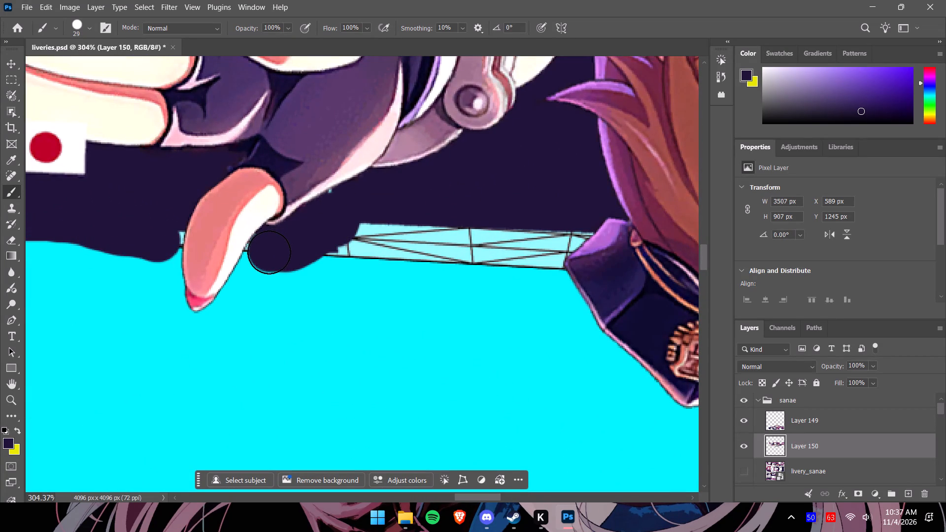
{"action": "left_click_drag", "start_coordinate": [269, 252], "coordinate": [266, 259]}
{"action": "left_click_drag", "start_coordinate": [147, 238], "coordinate": [160, 232]}
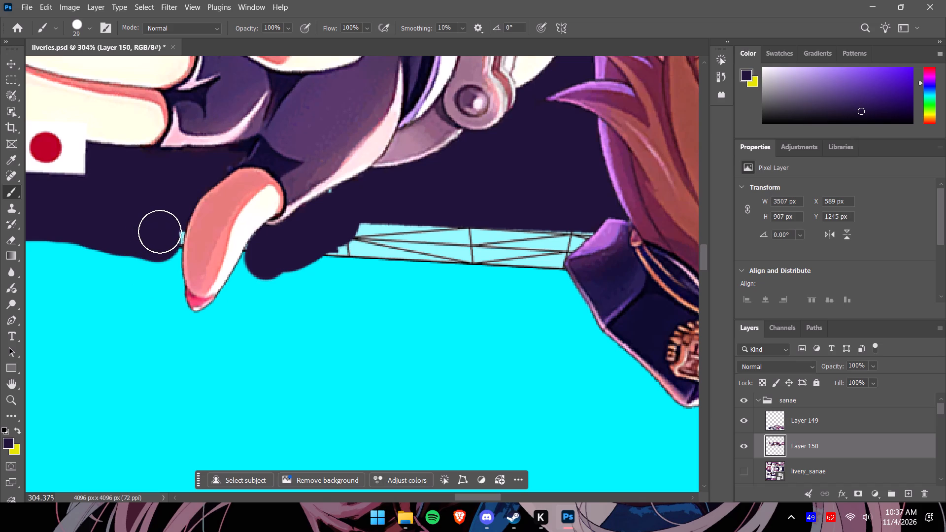
{"action": "left_click_drag", "start_coordinate": [160, 232], "coordinate": [164, 233]}
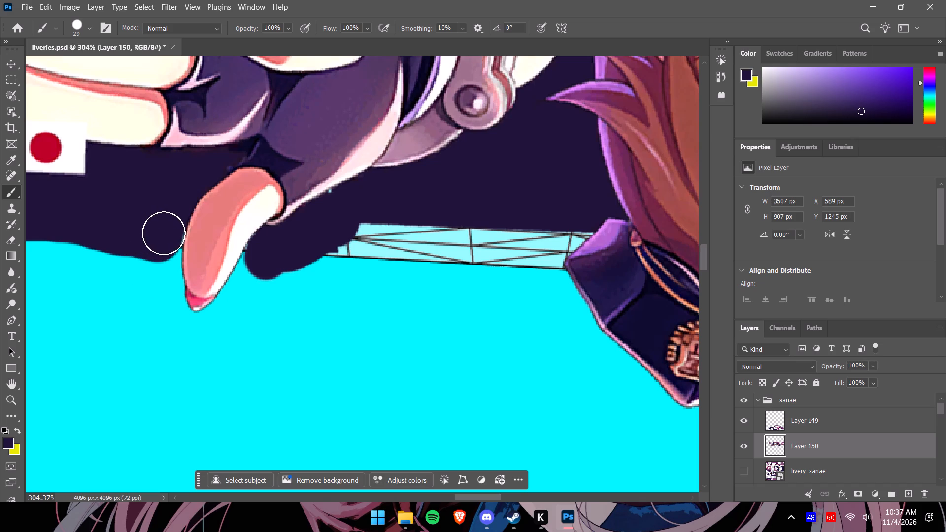
{"action": "left_click_drag", "start_coordinate": [164, 233], "coordinate": [159, 244]}
{"action": "left_click", "coordinate": [267, 259]}
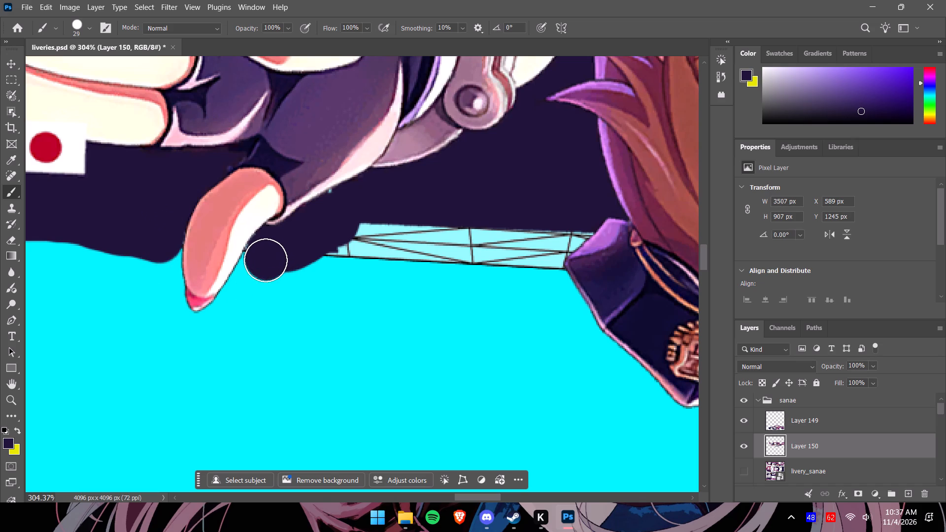
Fill the exposed window-sill strip between the character's fingertip and her hat with dark navy.
{"action": "left_click_drag", "start_coordinate": [270, 260], "coordinate": [453, 254]}
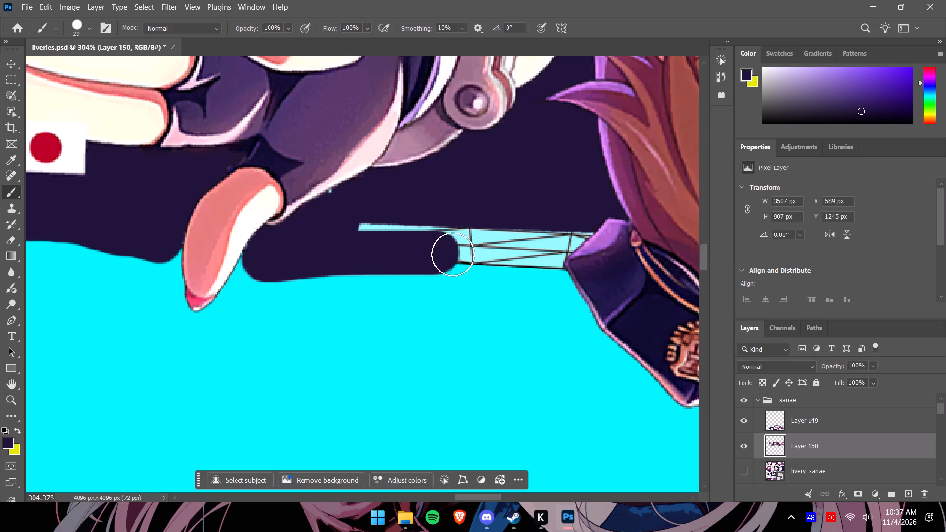
{"action": "left_click_drag", "start_coordinate": [453, 254], "coordinate": [539, 265]}
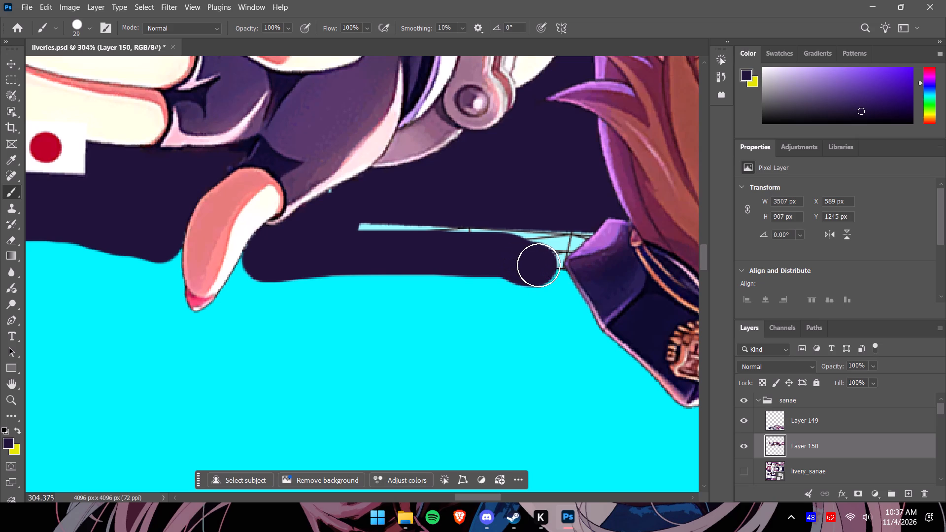
{"action": "left_click_drag", "start_coordinate": [539, 265], "coordinate": [540, 265]}
{"action": "left_click_drag", "start_coordinate": [540, 265], "coordinate": [542, 266]}
{"action": "left_click_drag", "start_coordinate": [558, 223], "coordinate": [572, 223]}
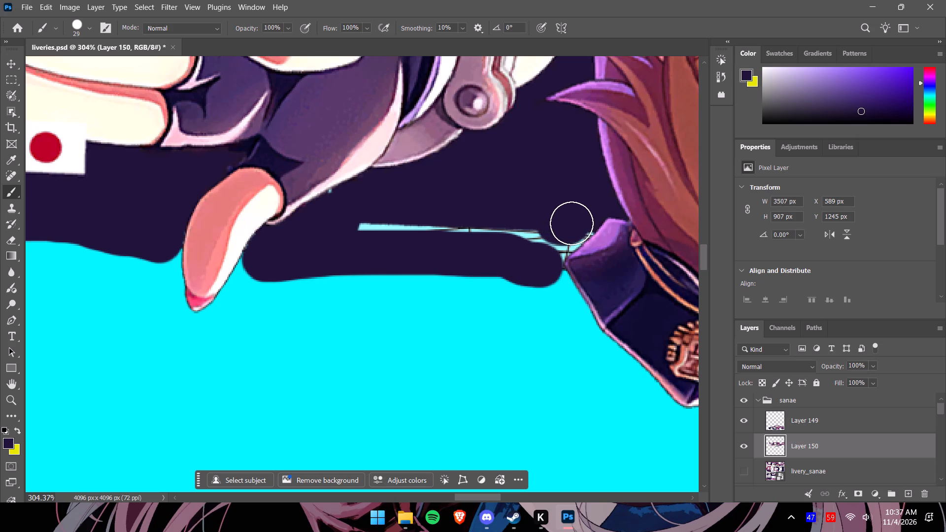
{"action": "left_click_drag", "start_coordinate": [572, 223], "coordinate": [549, 240]}
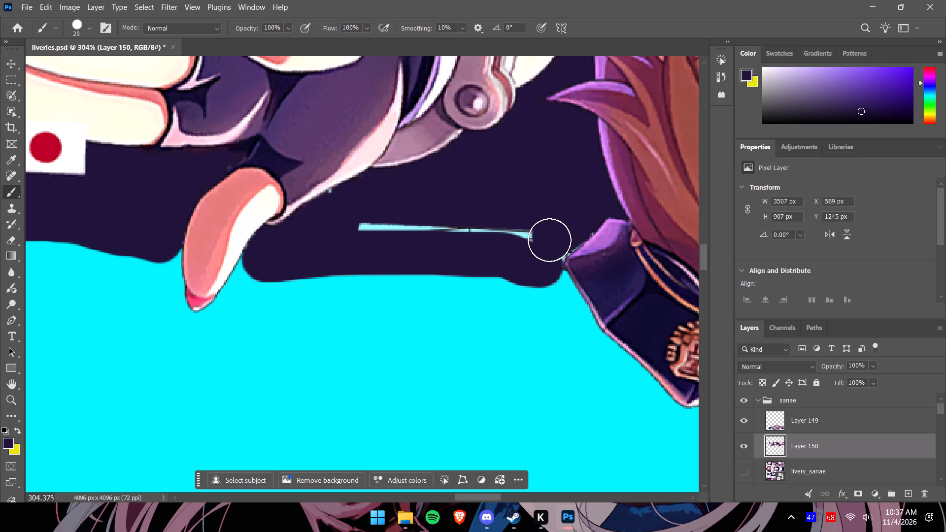
{"action": "left_click_drag", "start_coordinate": [549, 240], "coordinate": [545, 247]}
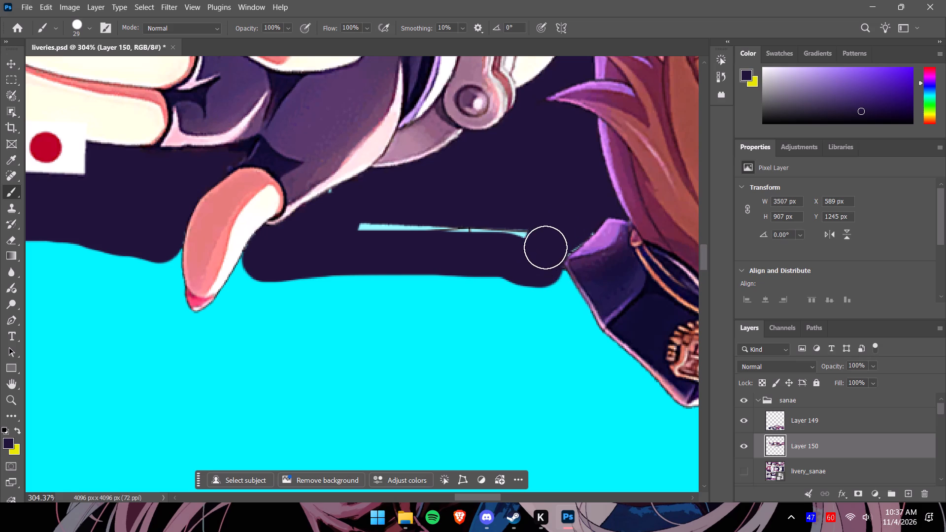
{"action": "left_click_drag", "start_coordinate": [545, 247], "coordinate": [565, 230]}
{"action": "left_click_drag", "start_coordinate": [565, 230], "coordinate": [338, 210]}
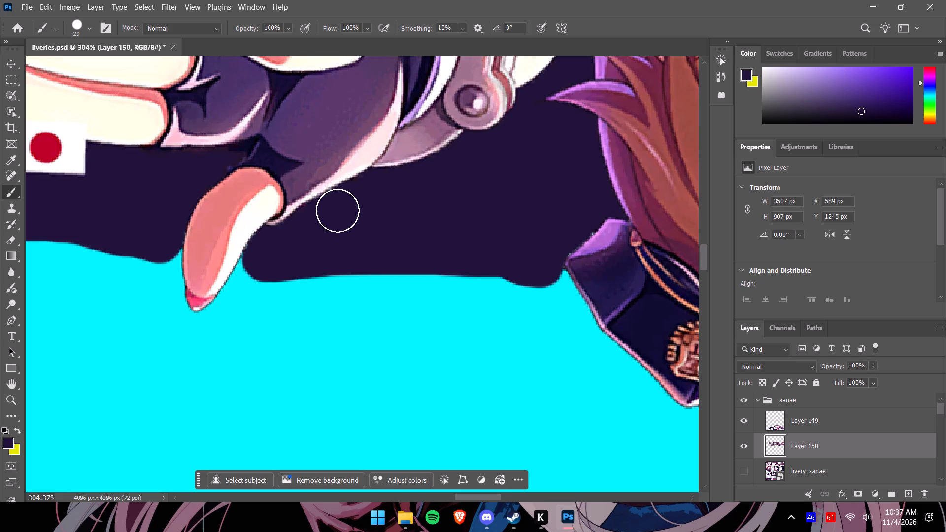
{"action": "left_click_drag", "start_coordinate": [338, 210], "coordinate": [346, 217]}
Brush dark navy over the broken seam line beside the YOKOHAMA lettering and the upper edge of the adjoining wireframe strip.
{"action": "scroll", "coordinate": [410, 223], "scroll_direction": "down", "scroll_amount": 14, "text": "alt"}
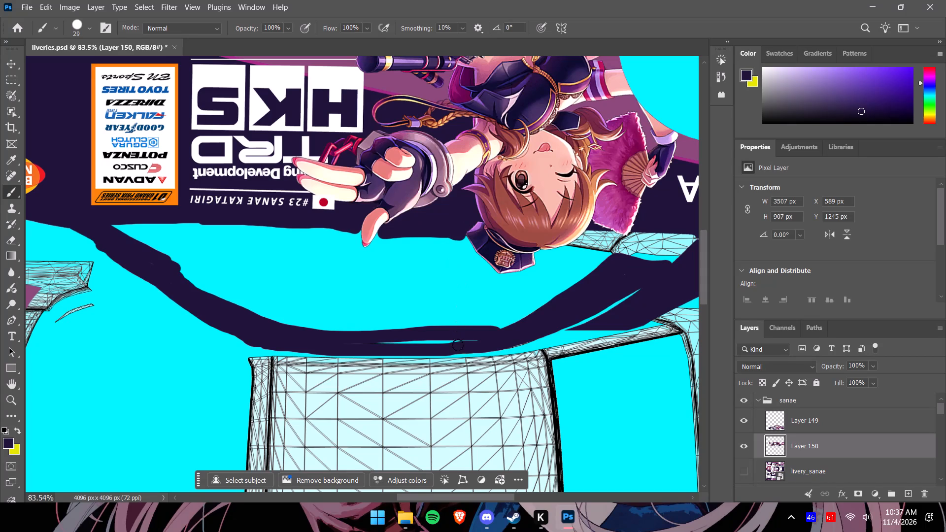
{"action": "left_click_drag", "start_coordinate": [409, 494], "coordinate": [443, 499]}
{"action": "scroll", "coordinate": [487, 268], "scroll_direction": "up", "scroll_amount": 5, "text": "alt"}
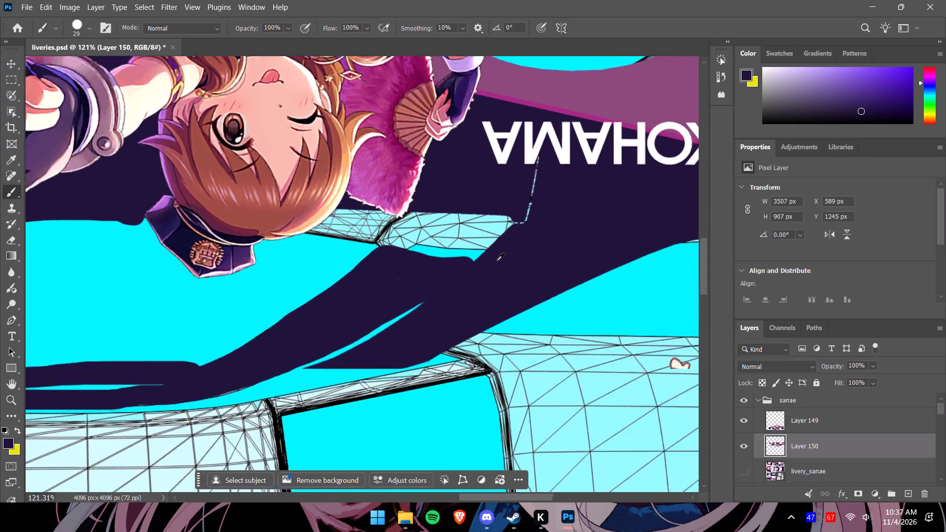
{"action": "scroll", "coordinate": [497, 261], "scroll_direction": "up", "scroll_amount": 2, "text": "alt"}
{"action": "left_click_drag", "start_coordinate": [554, 145], "coordinate": [552, 150]}
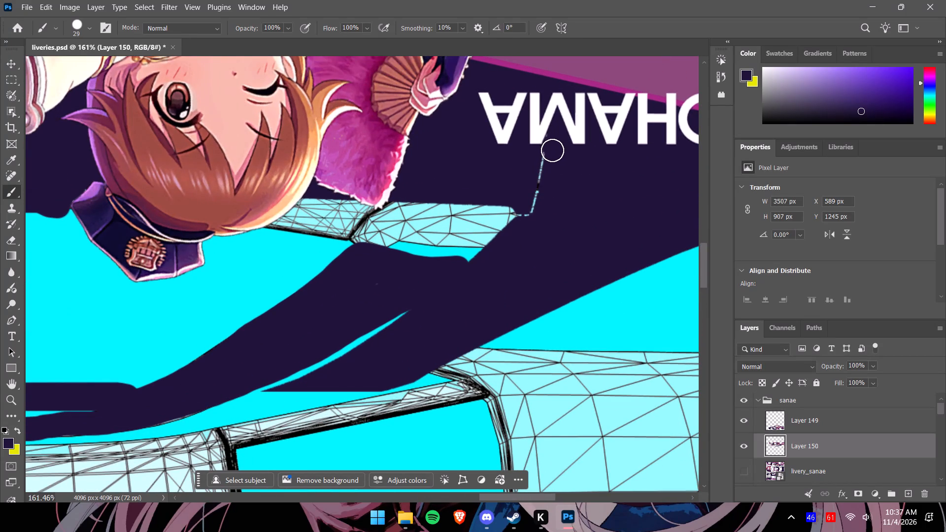
{"action": "left_click_drag", "start_coordinate": [552, 150], "coordinate": [400, 213]}
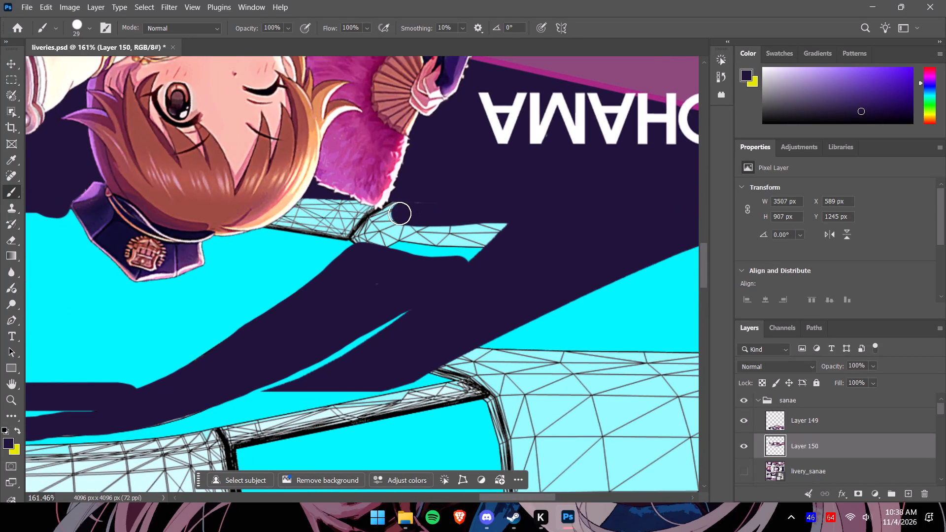
Cover the rest of the wireframe strip between the character's hair and the rear pillar, below the fan, with dark navy.
{"action": "left_click_drag", "start_coordinate": [400, 213], "coordinate": [387, 219]}
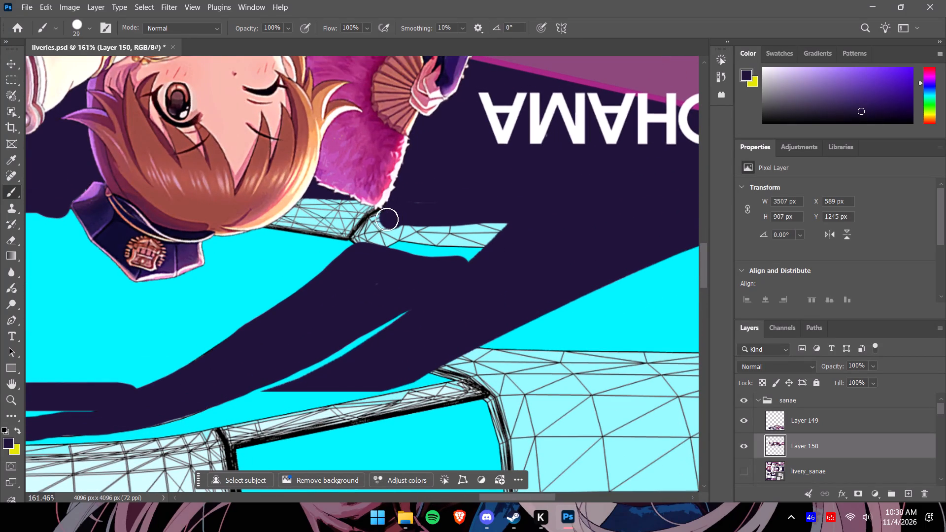
{"action": "left_click_drag", "start_coordinate": [387, 219], "coordinate": [354, 213]}
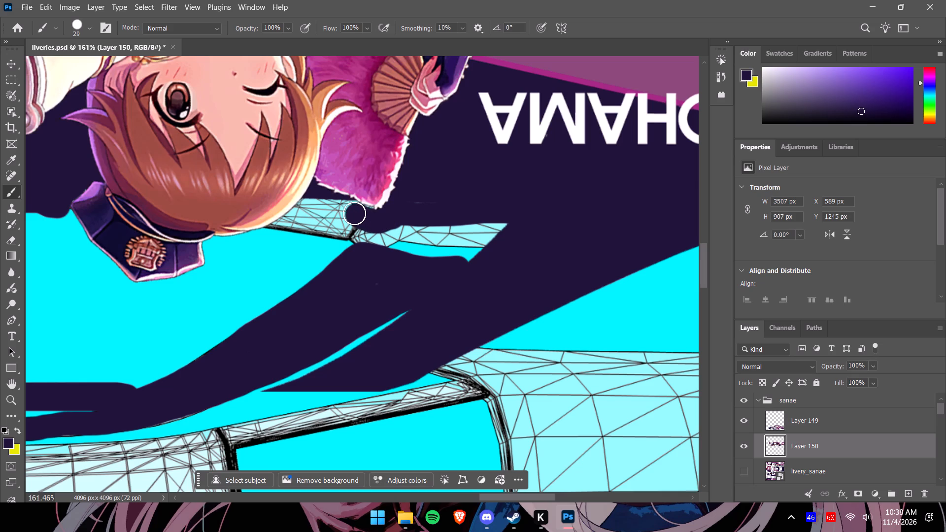
{"action": "left_click_drag", "start_coordinate": [354, 213], "coordinate": [306, 208]}
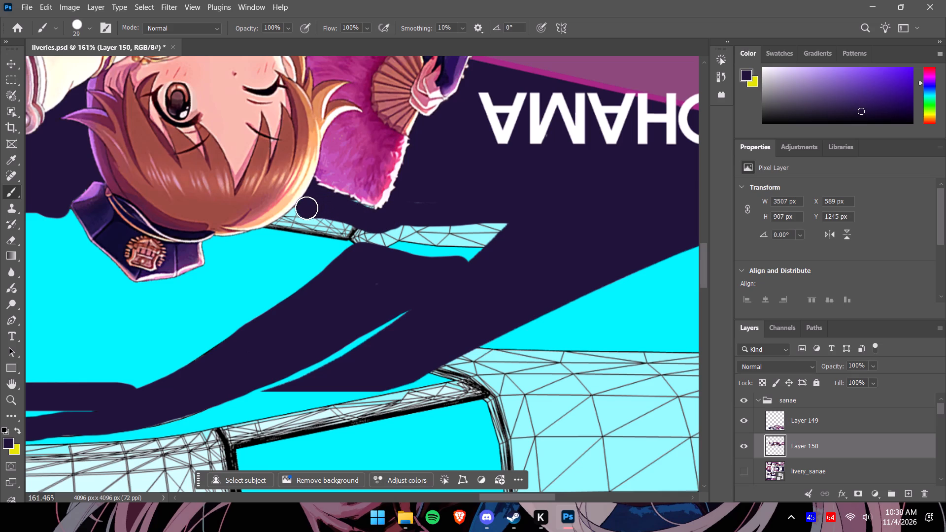
{"action": "left_click_drag", "start_coordinate": [306, 208], "coordinate": [291, 225]}
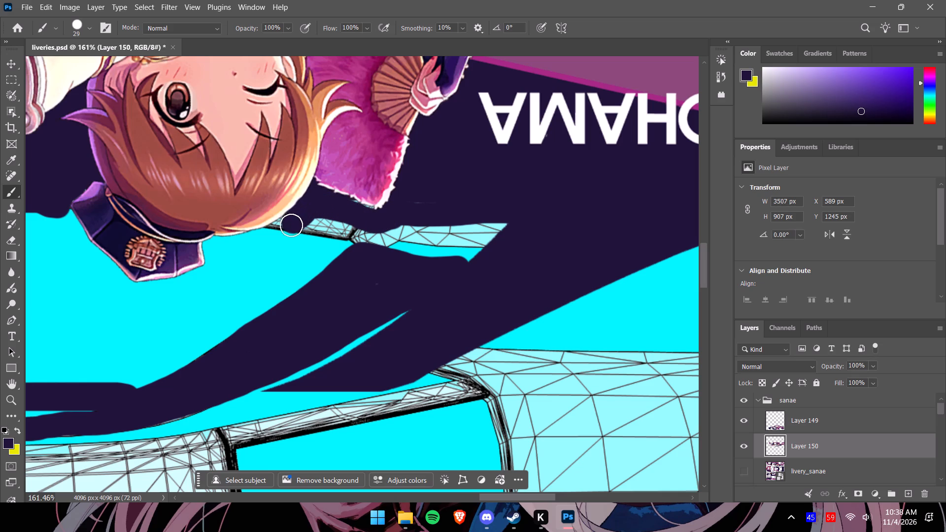
{"action": "left_click_drag", "start_coordinate": [291, 225], "coordinate": [274, 235]}
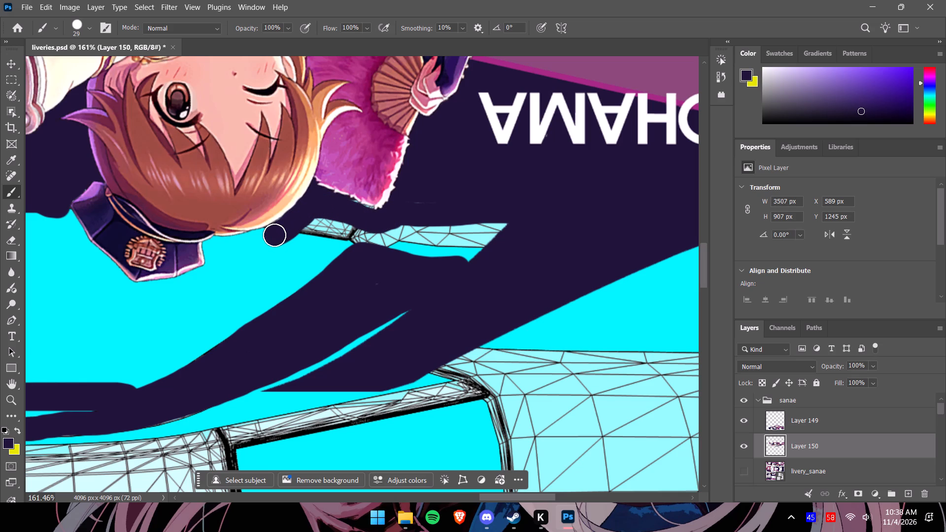
{"action": "left_click_drag", "start_coordinate": [274, 235], "coordinate": [353, 234]}
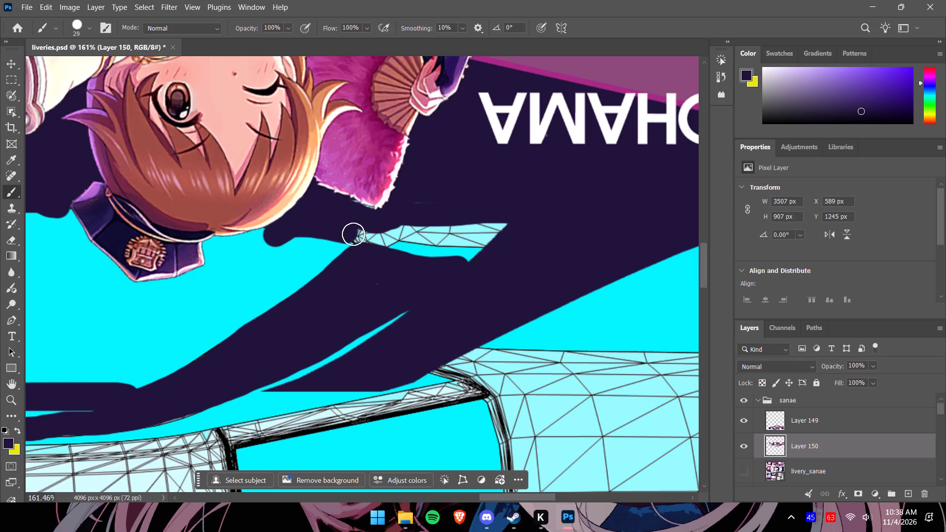
{"action": "left_click_drag", "start_coordinate": [353, 234], "coordinate": [506, 235]}
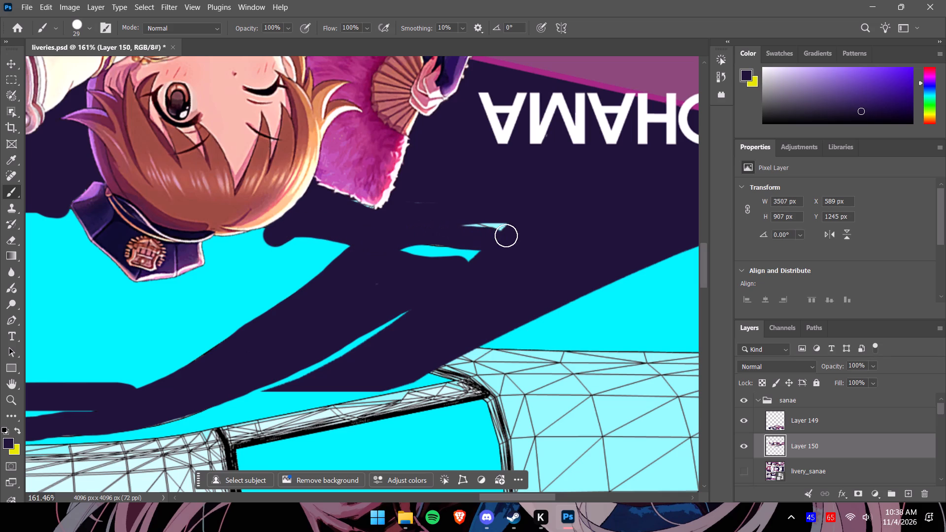
{"action": "left_click_drag", "start_coordinate": [506, 235], "coordinate": [412, 202]}
{"action": "left_click_drag", "start_coordinate": [390, 274], "coordinate": [366, 292]}
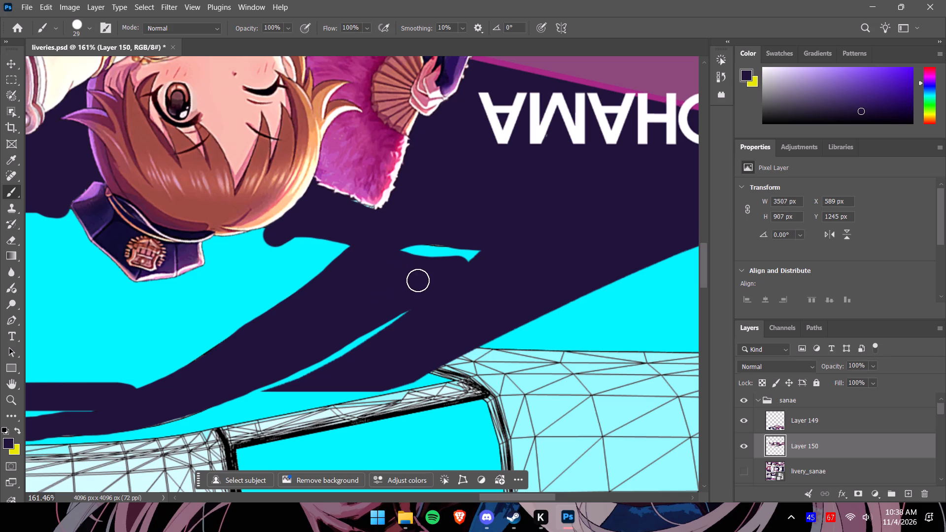
{"action": "left_click_drag", "start_coordinate": [428, 280], "coordinate": [412, 289]}
{"action": "left_click_drag", "start_coordinate": [515, 240], "coordinate": [445, 238]}
Paint the thin exposed wireframe edge behind the rear pillar, alongside the YOKOHAMA logo, dark navy.
{"action": "scroll", "coordinate": [467, 221], "scroll_direction": "down", "scroll_amount": 9, "text": "alt"}
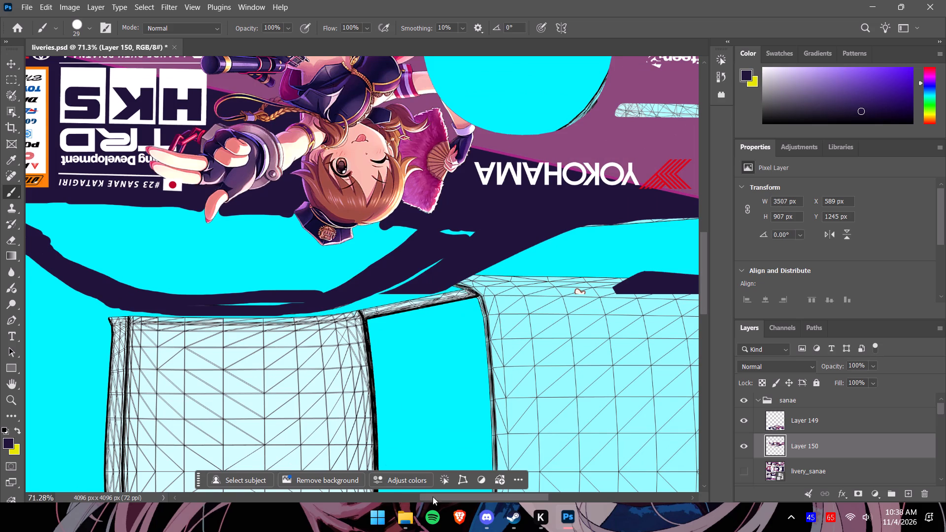
{"action": "left_click_drag", "start_coordinate": [435, 495], "coordinate": [466, 496]}
{"action": "scroll", "coordinate": [569, 239], "scroll_direction": "up", "scroll_amount": 7, "text": "alt"}
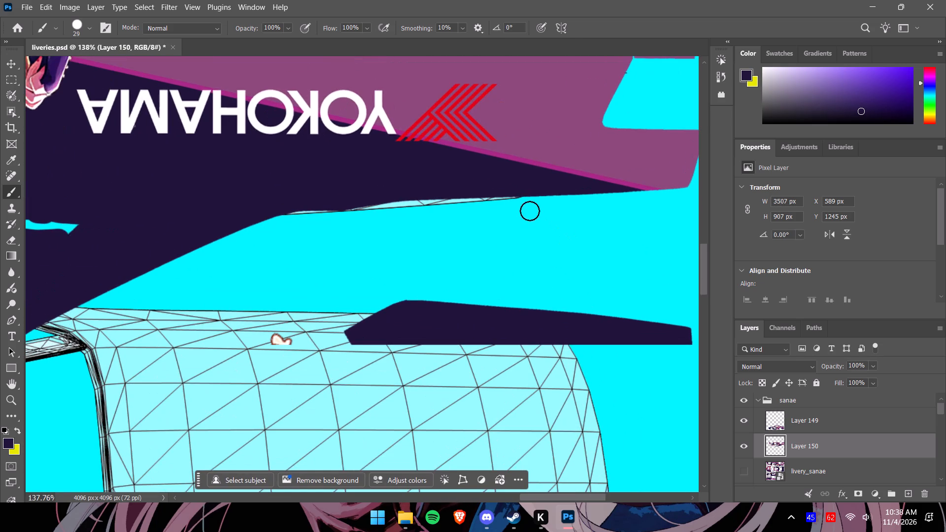
{"action": "left_click_drag", "start_coordinate": [525, 196], "coordinate": [259, 218]}
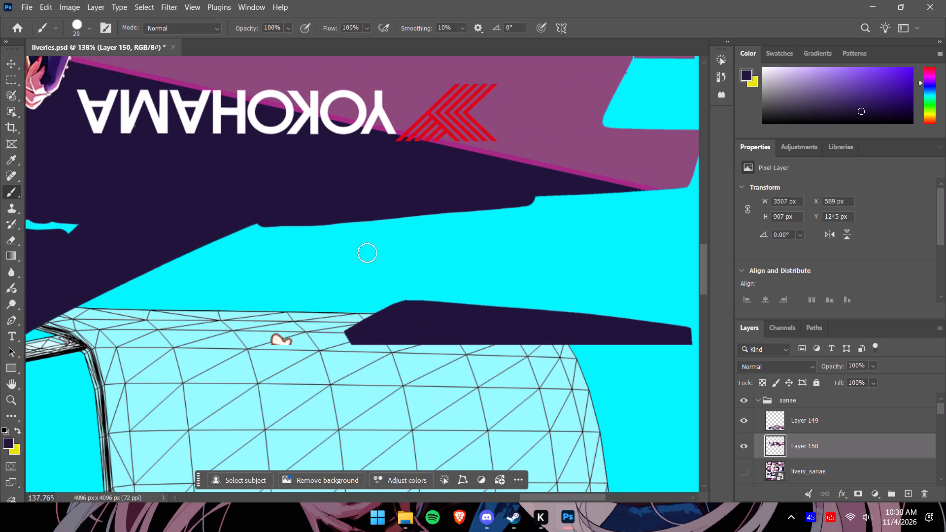
Sample the body's mauve purple and paint over the exposed wireframe along the rear wheel arch edge near the RECARO logo.
{"action": "left_click_drag", "start_coordinate": [705, 269], "coordinate": [702, 247]}
{"action": "left_click_drag", "start_coordinate": [701, 237], "coordinate": [701, 229]}
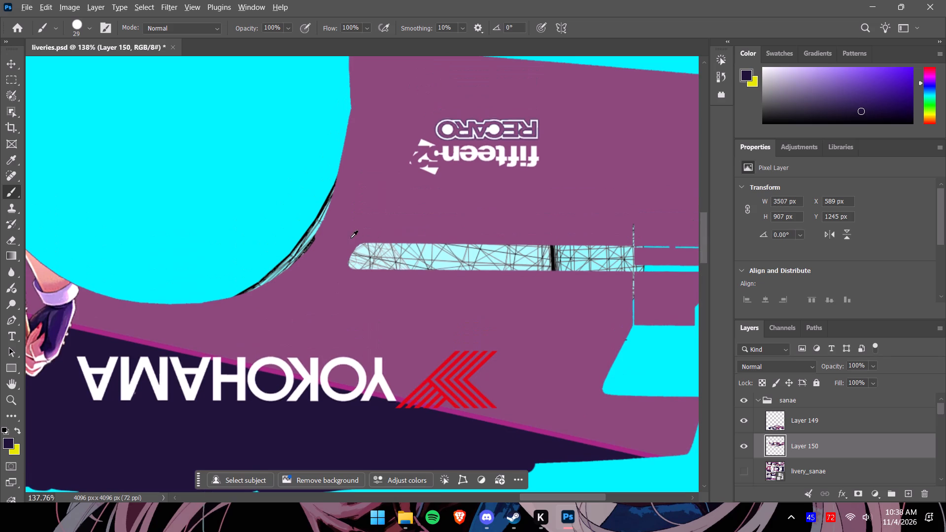
{"action": "left_click", "coordinate": [350, 237], "text": "alt"}
{"action": "left_click_drag", "start_coordinate": [343, 179], "coordinate": [315, 223]}
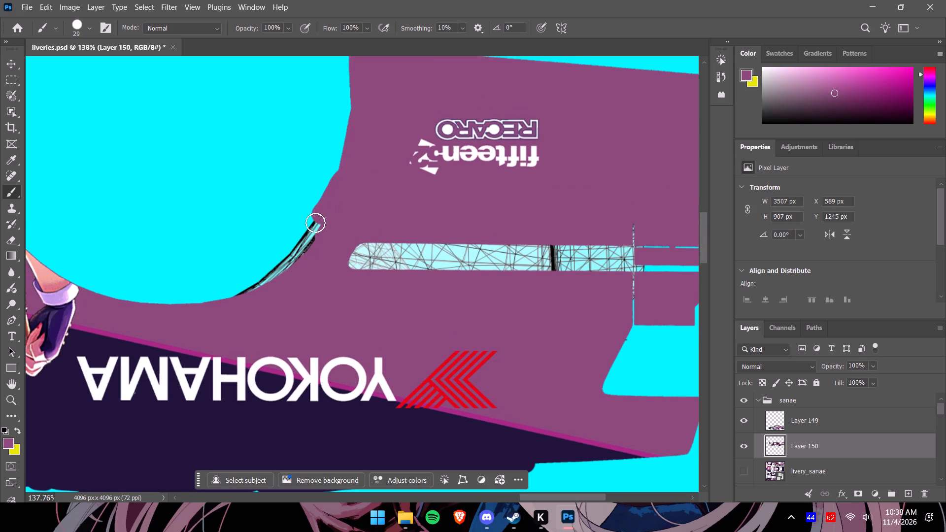
{"action": "left_click_drag", "start_coordinate": [315, 223], "coordinate": [210, 300]}
{"action": "left_click_drag", "start_coordinate": [318, 236], "coordinate": [286, 269]}
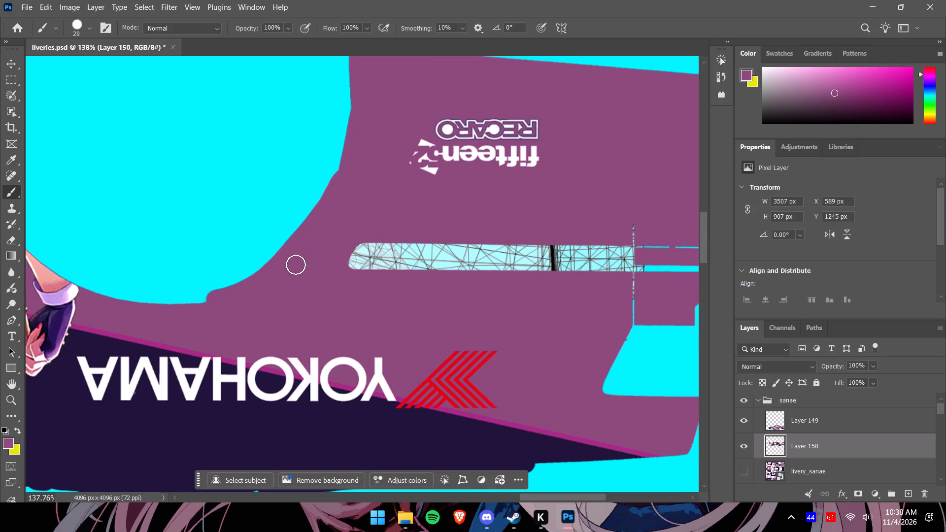
Cover the horizontal wireframe strip and adjoining seam line between the fifteen52 and YOKOHAMA logos with mauve purple.
{"action": "left_click_drag", "start_coordinate": [360, 244], "coordinate": [641, 228]}
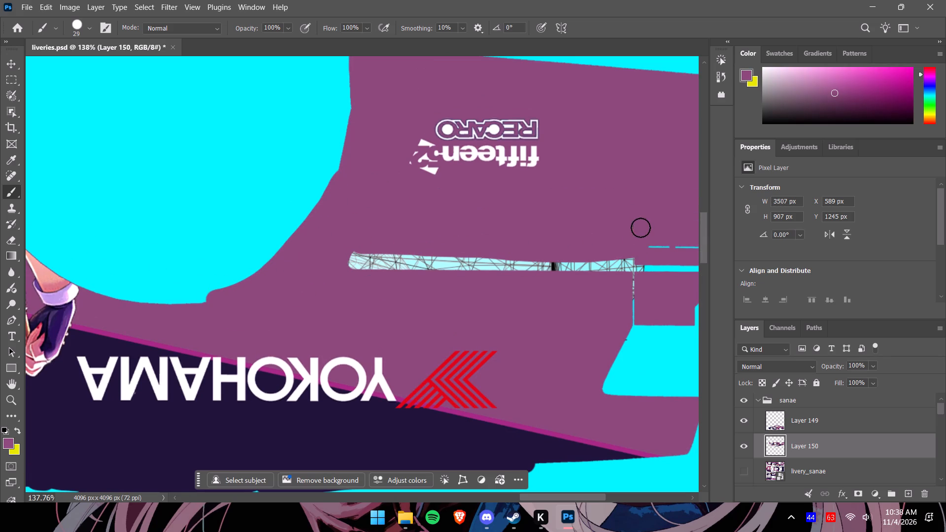
{"action": "left_click_drag", "start_coordinate": [641, 228], "coordinate": [462, 260]}
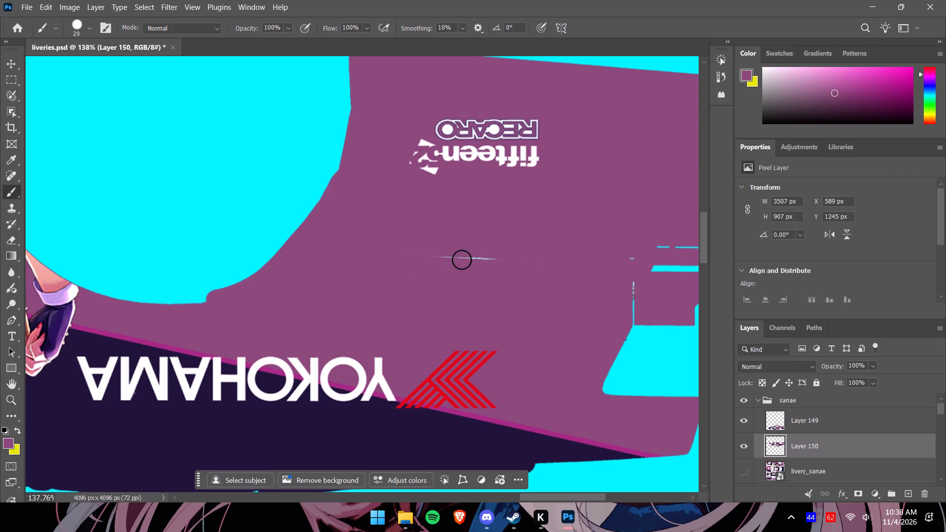
{"action": "left_click_drag", "start_coordinate": [462, 260], "coordinate": [633, 306]}
Paint the exposed wireframe along the front bumper's outer edge and around its curved notch mauve purple.
{"action": "scroll", "coordinate": [596, 219], "scroll_direction": "down", "scroll_amount": 4, "text": "alt"}
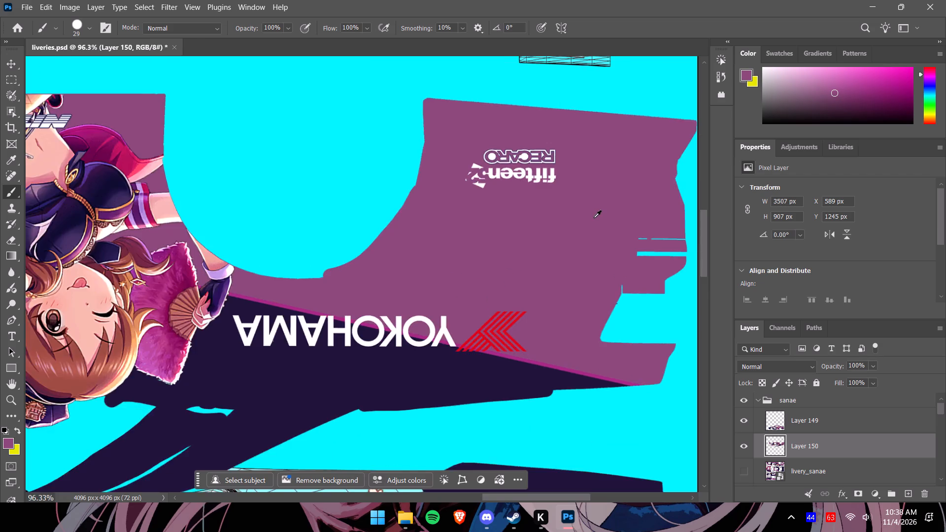
{"action": "scroll", "coordinate": [594, 218], "scroll_direction": "down", "scroll_amount": 4, "text": "alt"}
{"action": "left_click_drag", "start_coordinate": [476, 499], "coordinate": [449, 500]}
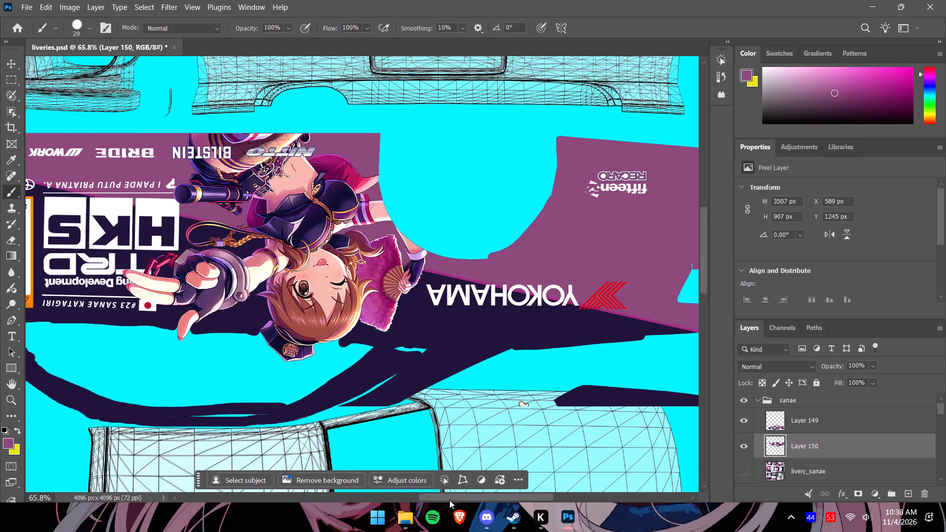
{"action": "left_click_drag", "start_coordinate": [449, 500], "coordinate": [360, 487]}
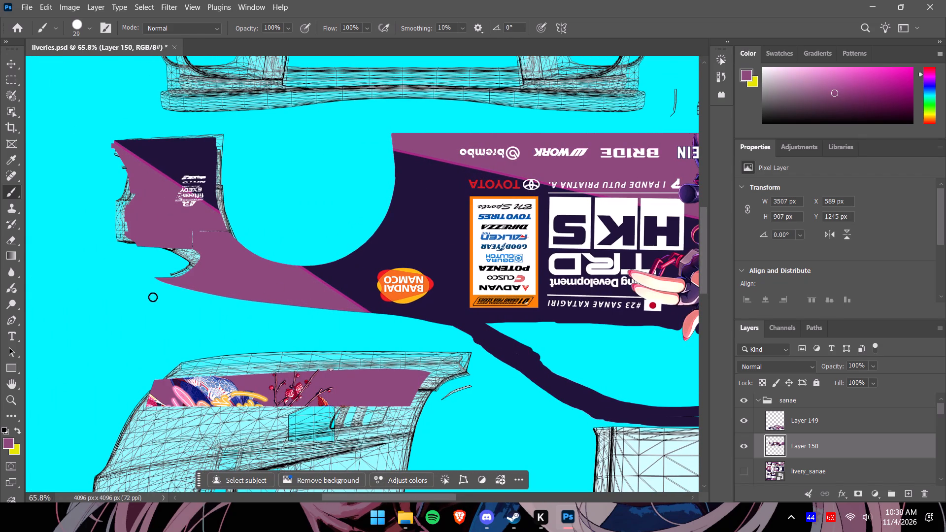
{"action": "scroll", "coordinate": [131, 221], "scroll_direction": "up", "scroll_amount": 8, "text": "alt"}
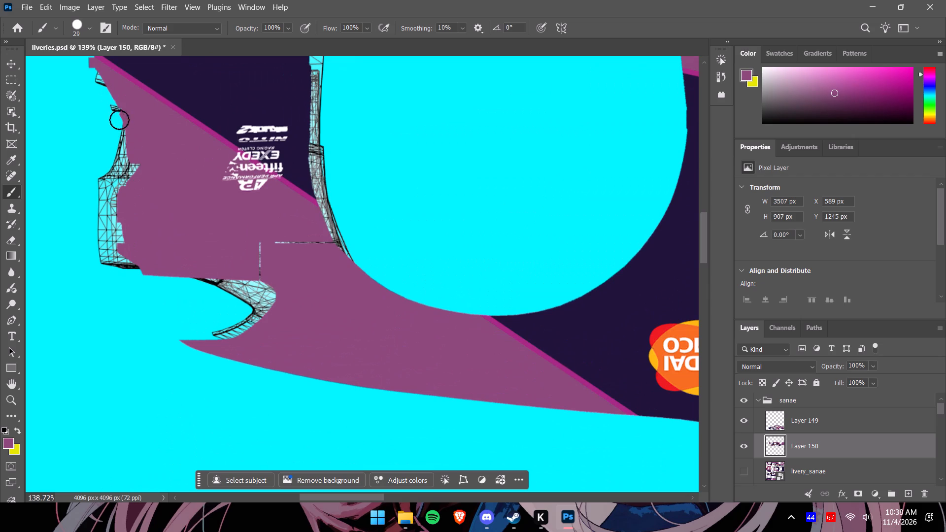
{"action": "left_click_drag", "start_coordinate": [113, 108], "coordinate": [103, 193]}
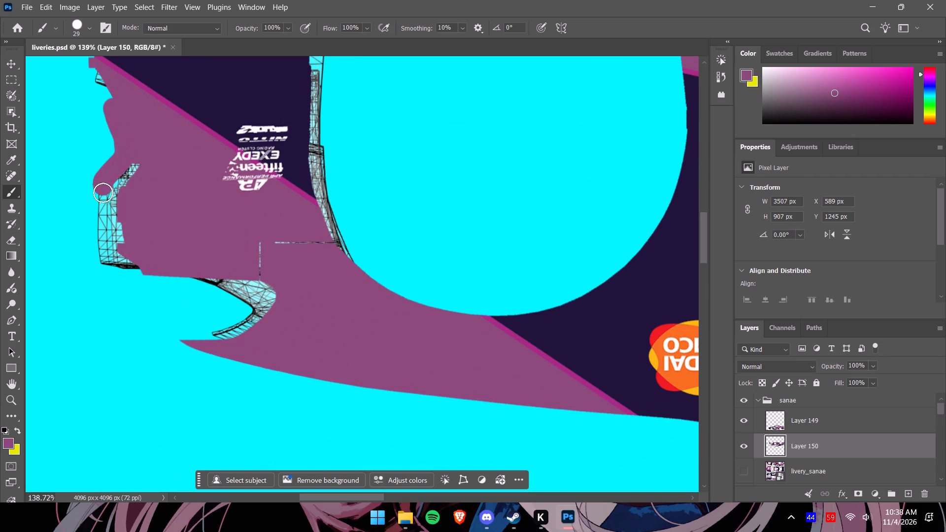
{"action": "left_click_drag", "start_coordinate": [103, 193], "coordinate": [263, 309]}
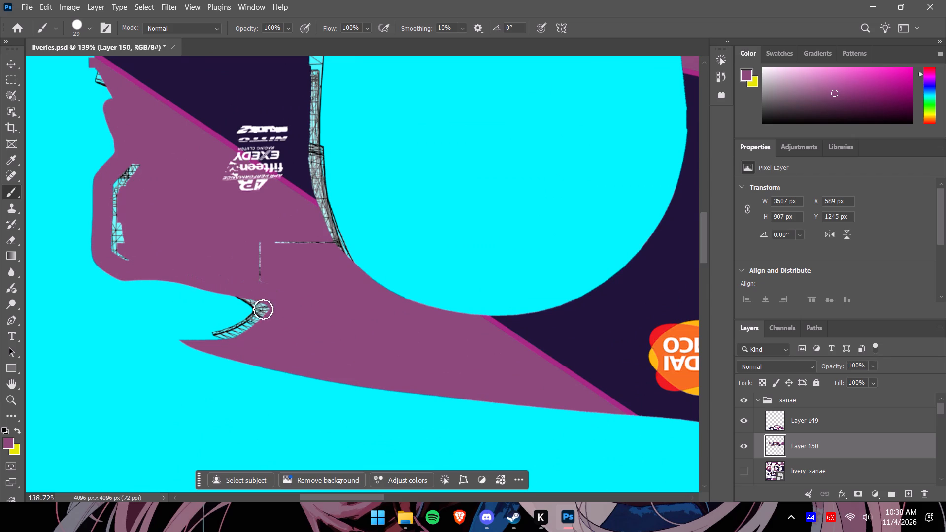
{"action": "left_click_drag", "start_coordinate": [263, 309], "coordinate": [263, 250]}
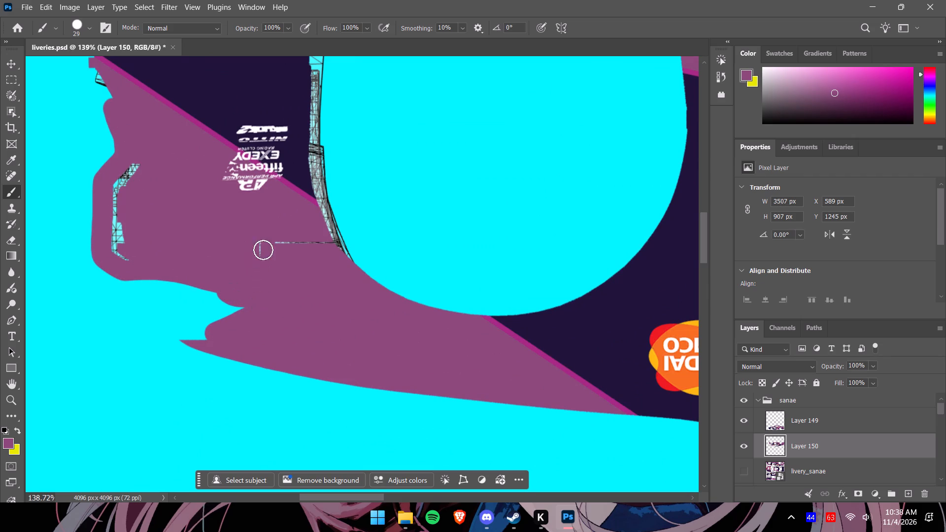
Cover the front bumper's remaining seam line, lower wheel-arch edge, leftover inner wireframe strip and small outer corner gap with mauve purple.
{"action": "left_click_drag", "start_coordinate": [263, 250], "coordinate": [316, 219]}
{"action": "left_click_drag", "start_coordinate": [316, 219], "coordinate": [395, 291]}
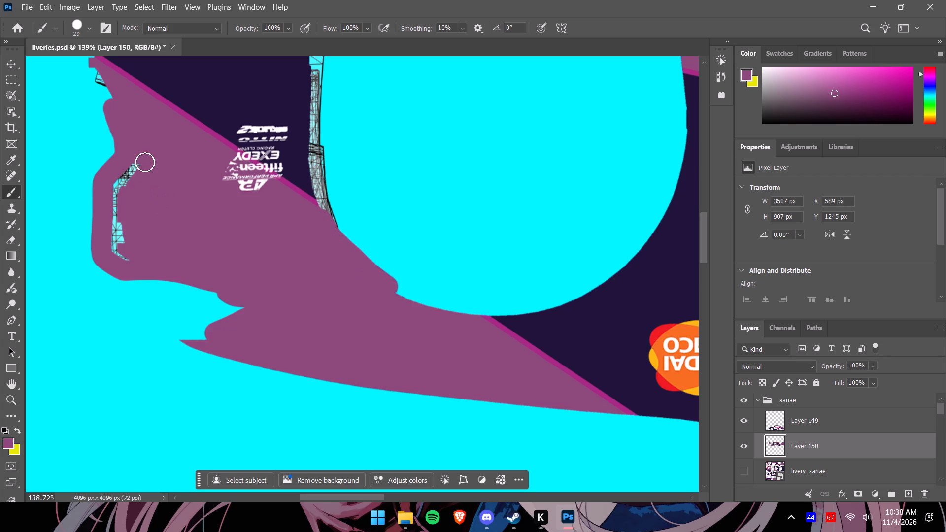
{"action": "left_click_drag", "start_coordinate": [145, 162], "coordinate": [142, 260]}
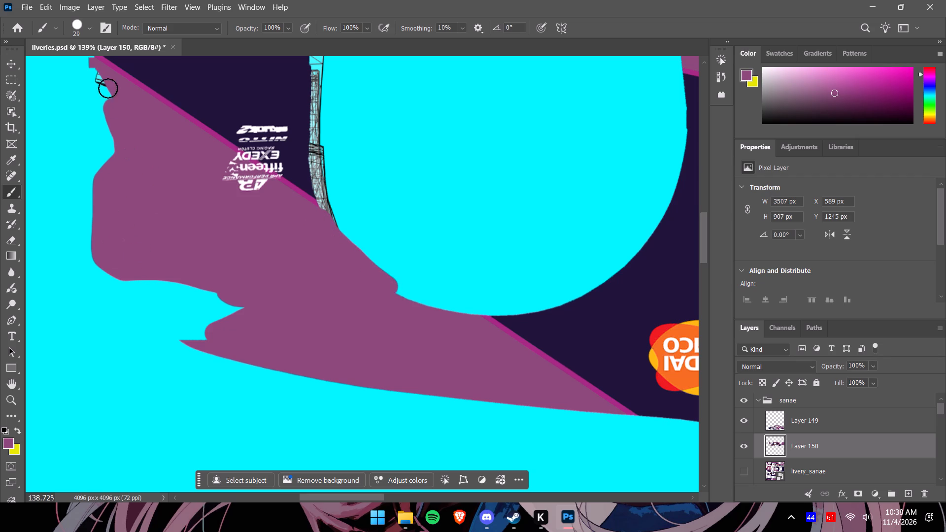
{"action": "left_click", "coordinate": [99, 79]}
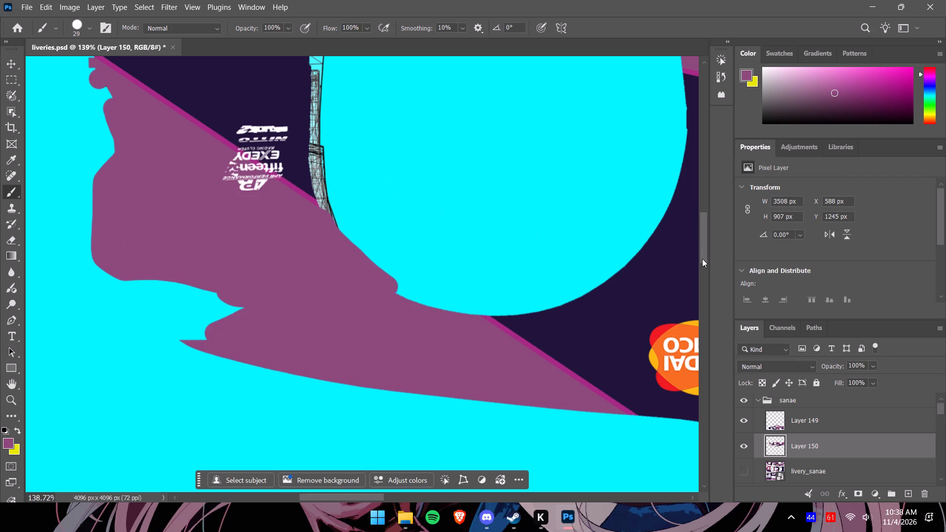
Sample dark navy and paint over the front bumper's exposed upper edge and the wheel-arch edge beside the EXEDY logo.
{"action": "left_click_drag", "start_coordinate": [704, 257], "coordinate": [707, 247]}
{"action": "left_click", "coordinate": [269, 148], "text": "alt"}
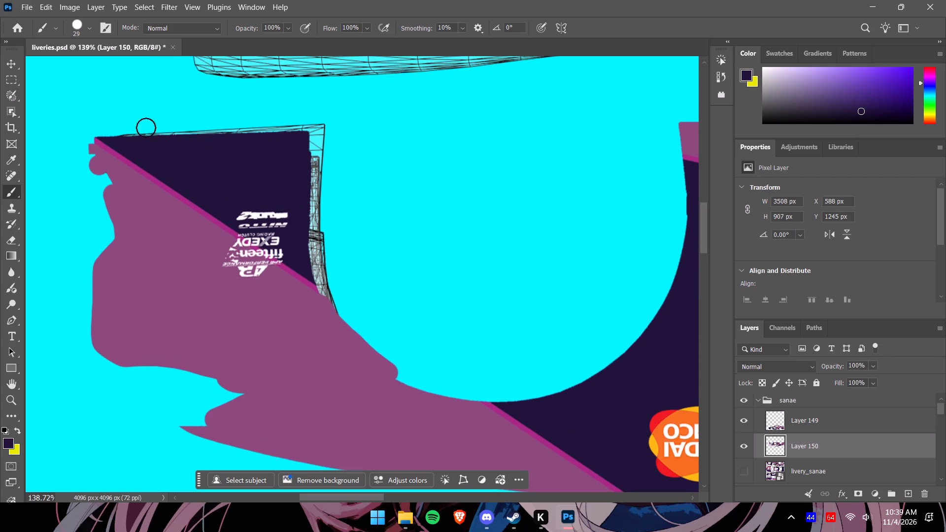
{"action": "left_click_drag", "start_coordinate": [116, 134], "coordinate": [315, 129]}
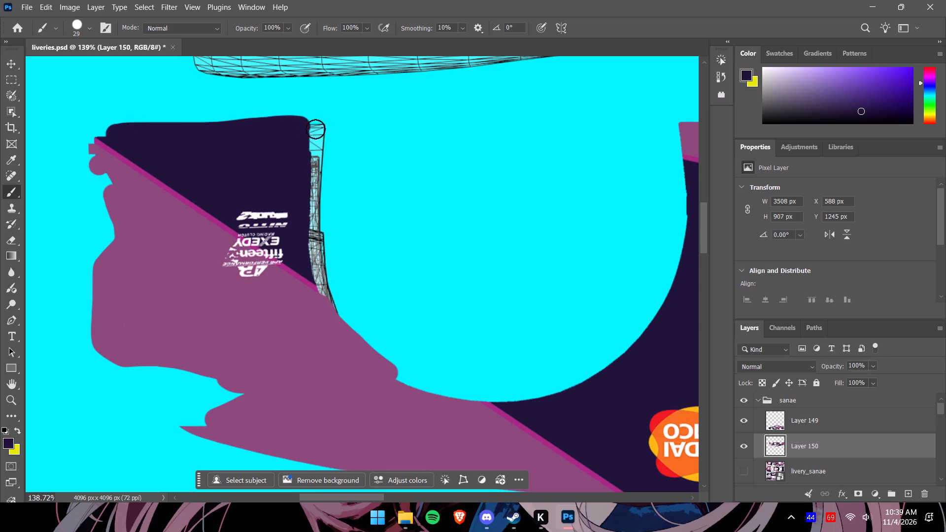
{"action": "left_click_drag", "start_coordinate": [315, 129], "coordinate": [319, 263]}
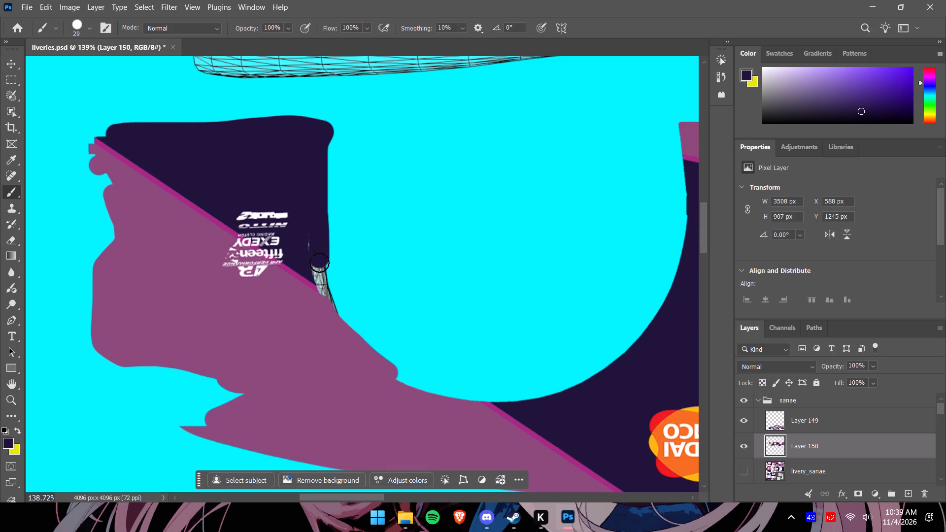
{"action": "left_click_drag", "start_coordinate": [319, 263], "coordinate": [310, 218]}
Extend the dark navy over the wheel-arch edge just above where the magenta stripe ends.
{"action": "scroll", "coordinate": [327, 253], "scroll_direction": "up", "scroll_amount": 4, "text": "alt"}
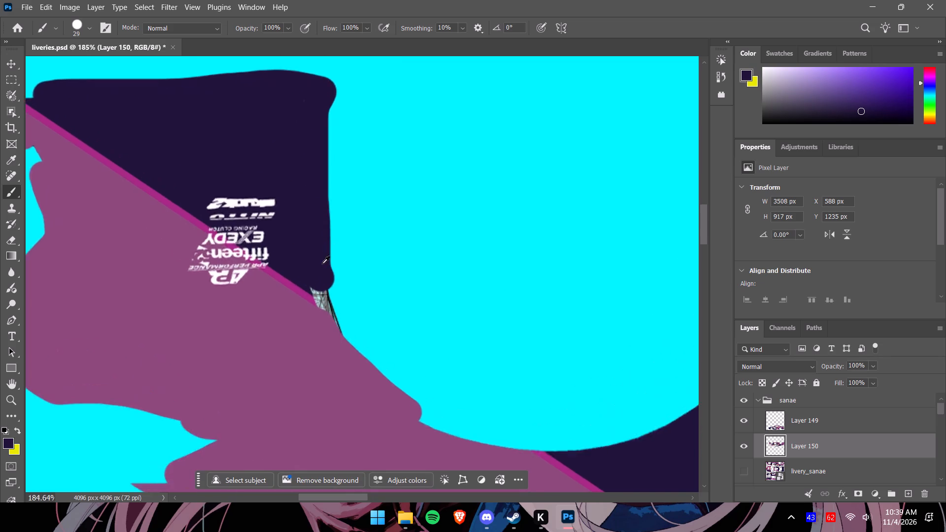
{"action": "scroll", "coordinate": [322, 264], "scroll_direction": "up", "scroll_amount": 9, "text": "alt"}
{"action": "left_click_drag", "start_coordinate": [305, 289], "coordinate": [320, 298]}
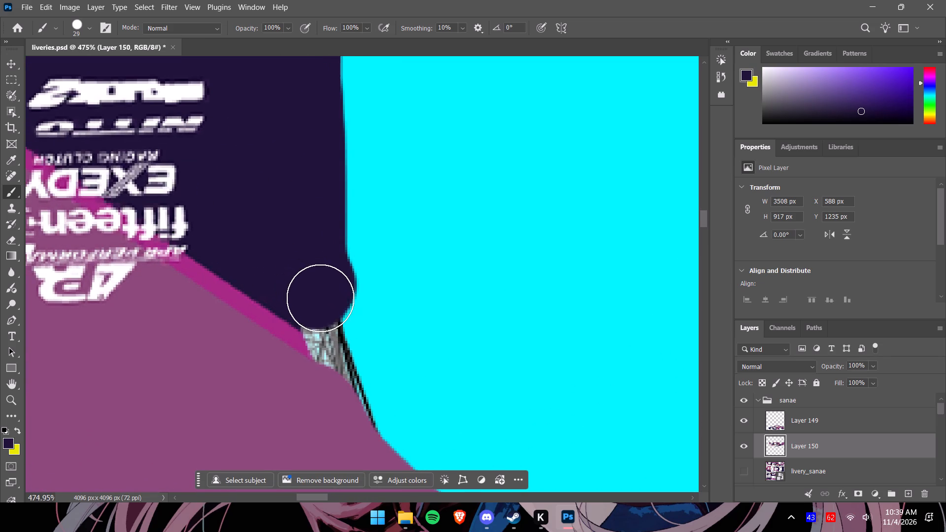
{"action": "left_click_drag", "start_coordinate": [320, 298], "coordinate": [380, 326]}
{"action": "left_click_drag", "start_coordinate": [316, 293], "coordinate": [316, 294]}
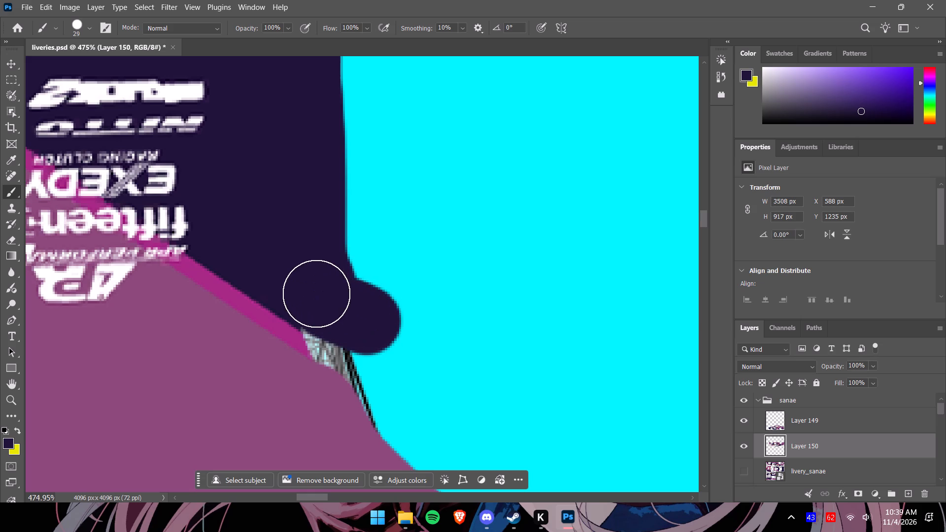
{"action": "left_click_drag", "start_coordinate": [316, 294], "coordinate": [404, 329]}
Sample mauve purple and extend it over the wheel-arch edge just below the magenta stripe's end.
{"action": "left_click", "coordinate": [347, 417], "text": "alt"}
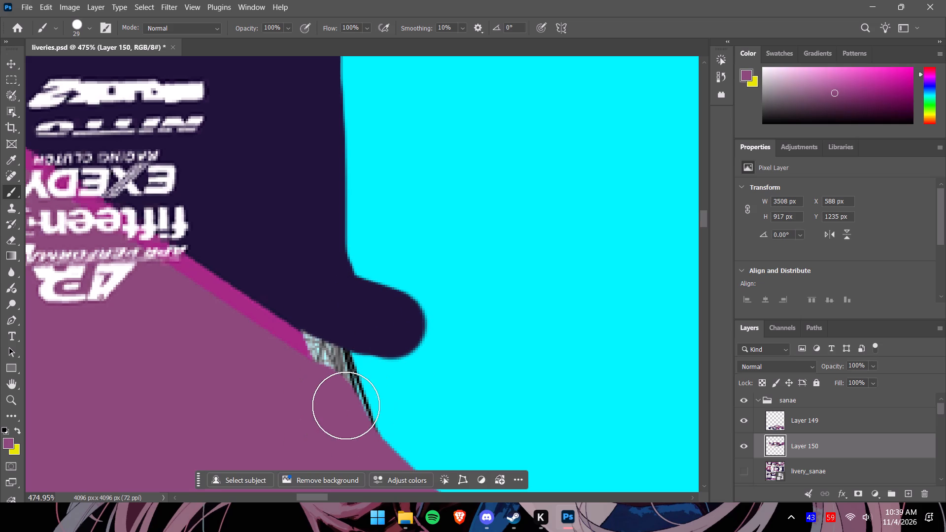
{"action": "left_click_drag", "start_coordinate": [296, 396], "coordinate": [384, 432]}
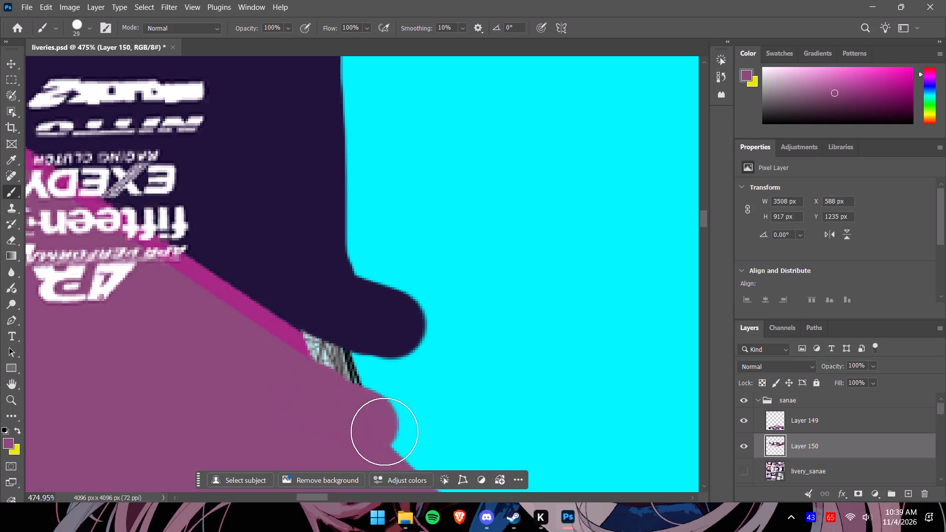
{"action": "left_click_drag", "start_coordinate": [384, 432], "coordinate": [401, 436]}
Sample the stripe's magenta, set the brush size to 4 px, and extend the stripe across the remaining wireframe to the wheel-arch edge.
{"action": "left_click", "coordinate": [292, 333], "text": "alt"}
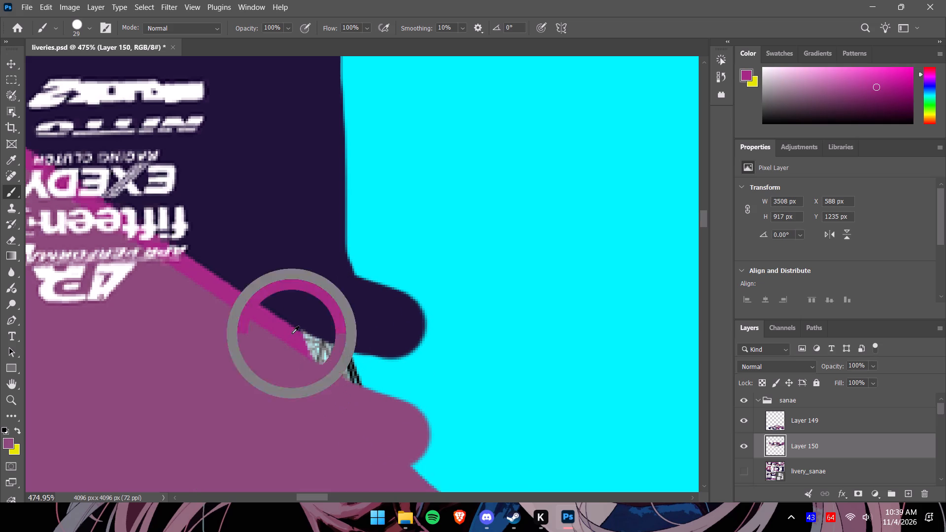
{"action": "left_click", "coordinate": [91, 26]}
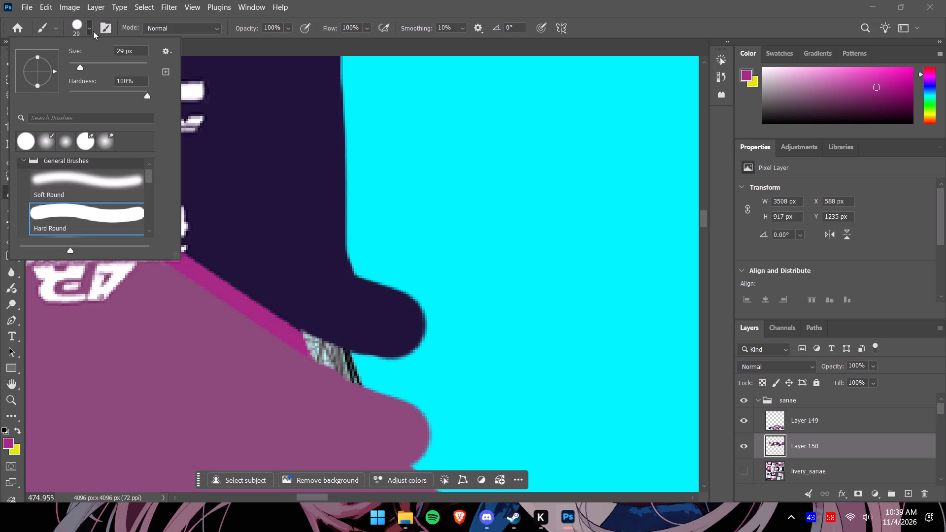
{"action": "left_click_drag", "start_coordinate": [132, 52], "coordinate": [109, 50]}
{"action": "key", "text": "2"}
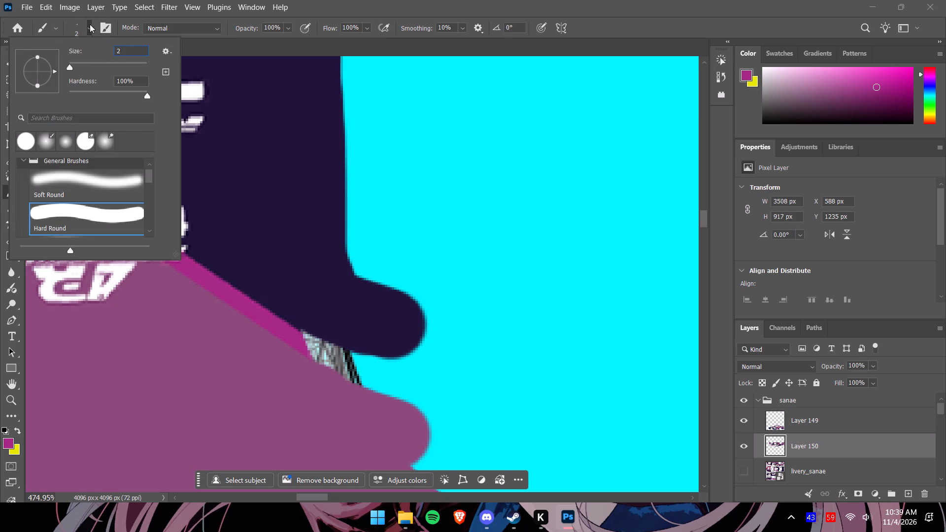
{"action": "left_click", "coordinate": [87, 23]}
{"action": "left_click", "coordinate": [89, 25]}
{"action": "left_click_drag", "start_coordinate": [137, 50], "coordinate": [103, 50]}
{"action": "key", "text": "4"}
{"action": "left_click", "coordinate": [87, 27]}
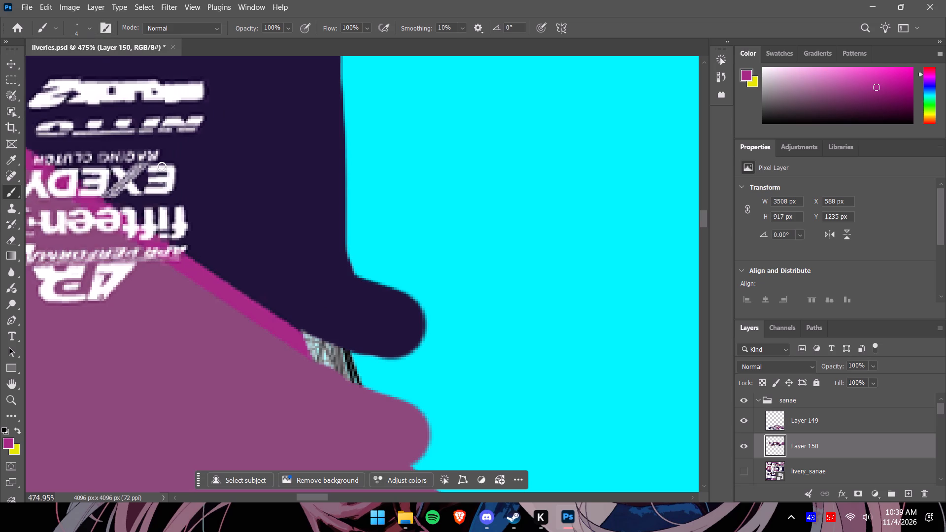
{"action": "scroll", "coordinate": [320, 354], "scroll_direction": "up", "scroll_amount": 12, "text": "alt"}
{"action": "left_click_drag", "start_coordinate": [257, 292], "coordinate": [263, 294]}
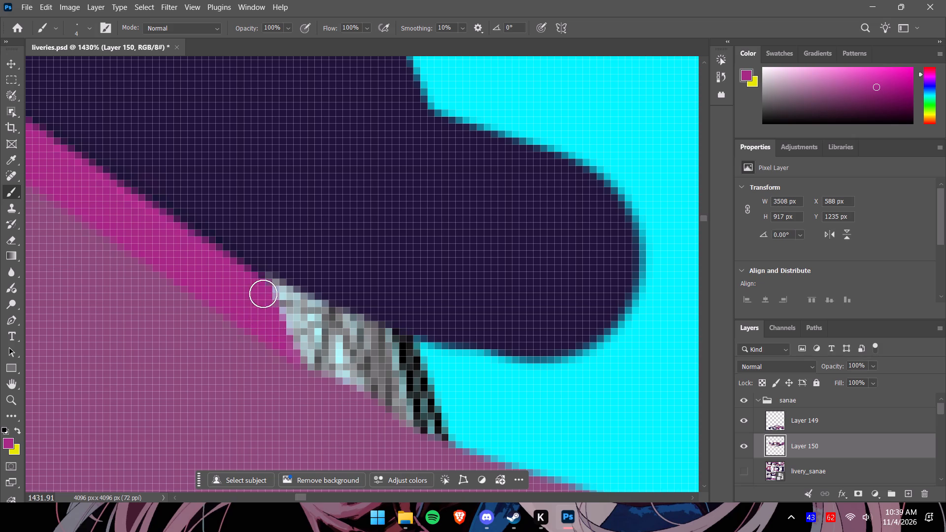
{"action": "left_click_drag", "start_coordinate": [263, 294], "coordinate": [470, 421]}
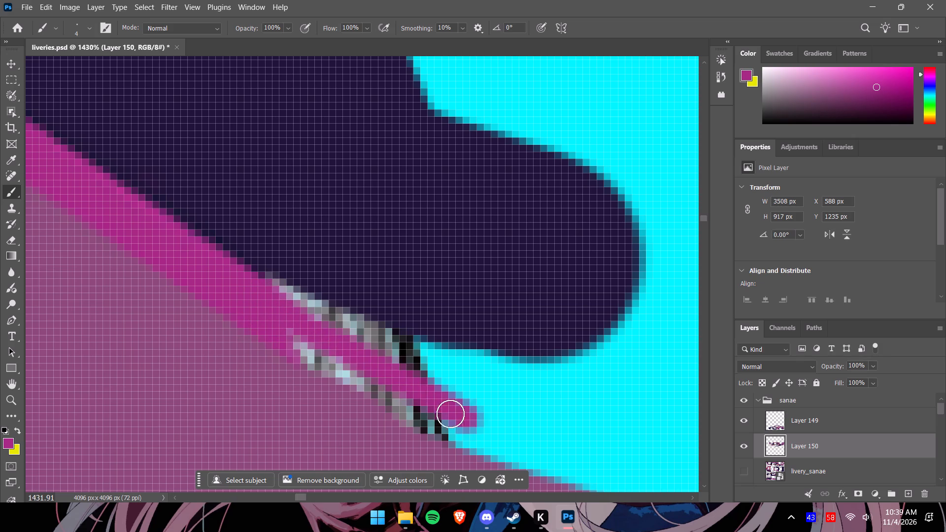
{"action": "left_click_drag", "start_coordinate": [277, 322], "coordinate": [480, 436]}
{"action": "left_click_drag", "start_coordinate": [301, 347], "coordinate": [469, 433]}
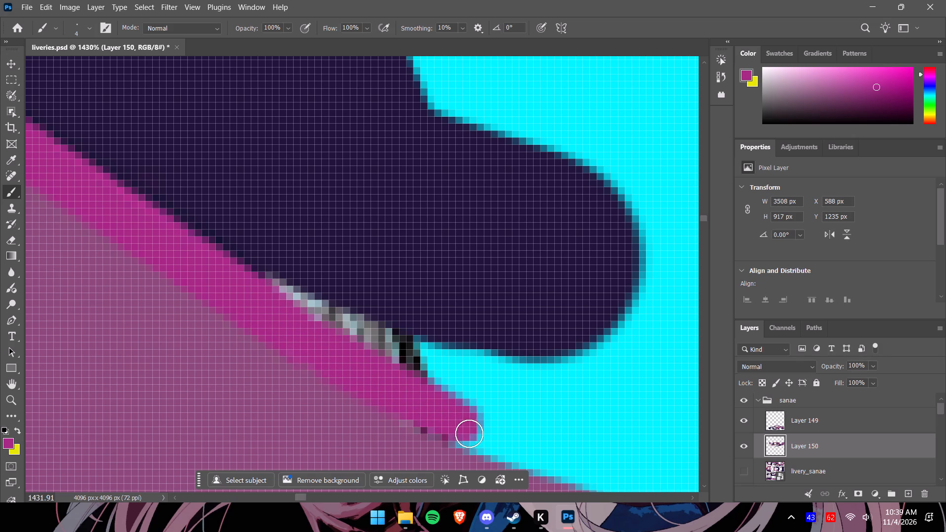
{"action": "left_click_drag", "start_coordinate": [469, 433], "coordinate": [470, 433]}
{"action": "left_click_drag", "start_coordinate": [407, 406], "coordinate": [496, 439]}
Sample dark navy and paint over the exposed wireframe between the navy area and the magenta stripe near the wheel-arch edge.
{"action": "left_click", "coordinate": [511, 277], "text": "alt"}
{"action": "left_click_drag", "start_coordinate": [274, 262], "coordinate": [289, 277]}
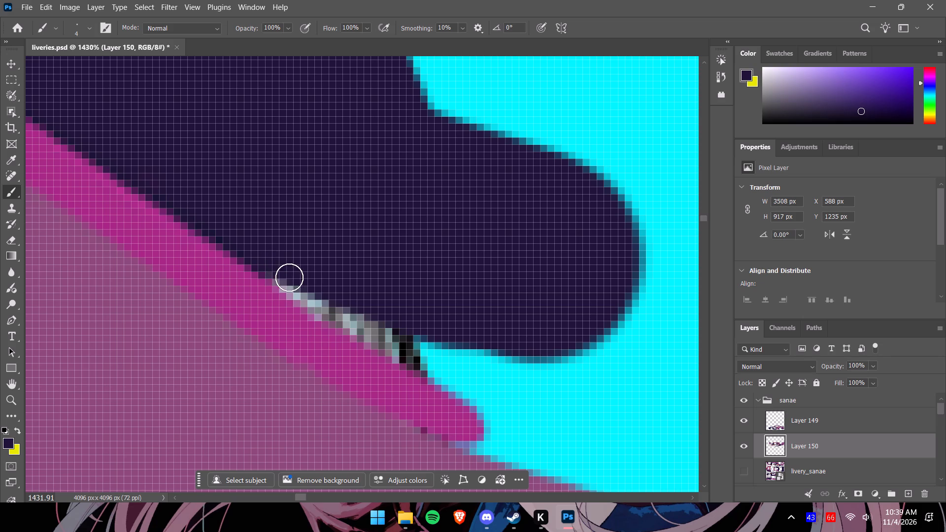
{"action": "left_click_drag", "start_coordinate": [289, 277], "coordinate": [491, 374]}
{"action": "left_click_drag", "start_coordinate": [284, 270], "coordinate": [307, 284]}
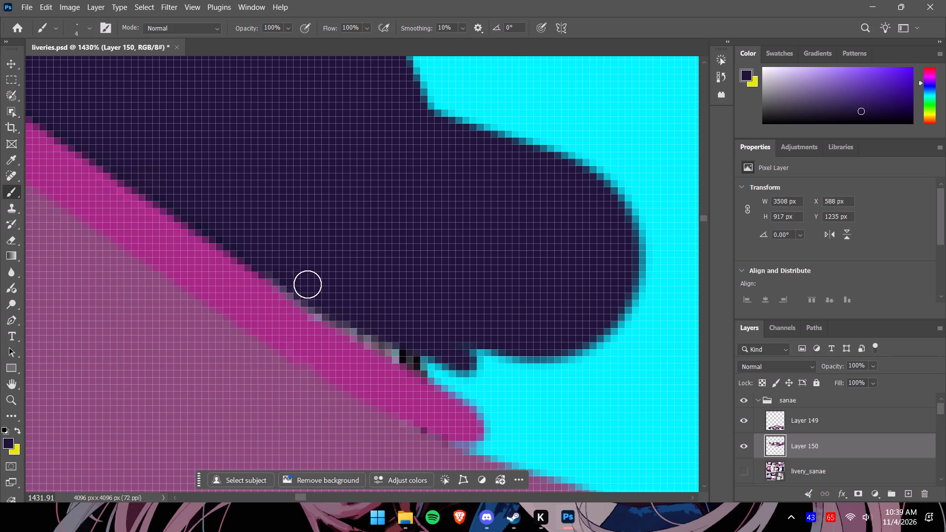
{"action": "left_click_drag", "start_coordinate": [307, 284], "coordinate": [370, 328]}
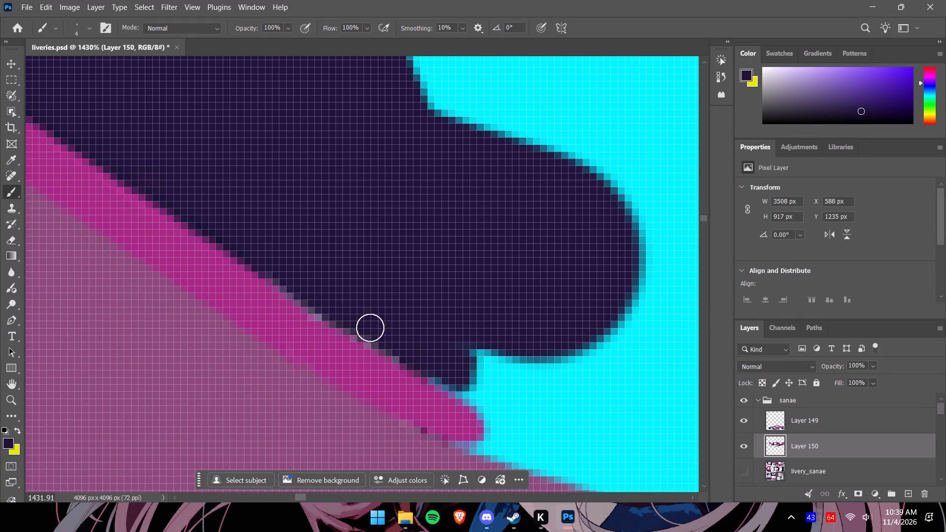
{"action": "left_click_drag", "start_coordinate": [370, 328], "coordinate": [257, 257]}
Erase the leftover mauve and character artwork strip overlapping the hood wireframe.
{"action": "scroll", "coordinate": [351, 293], "scroll_direction": "down", "scroll_amount": 7, "text": "alt"}
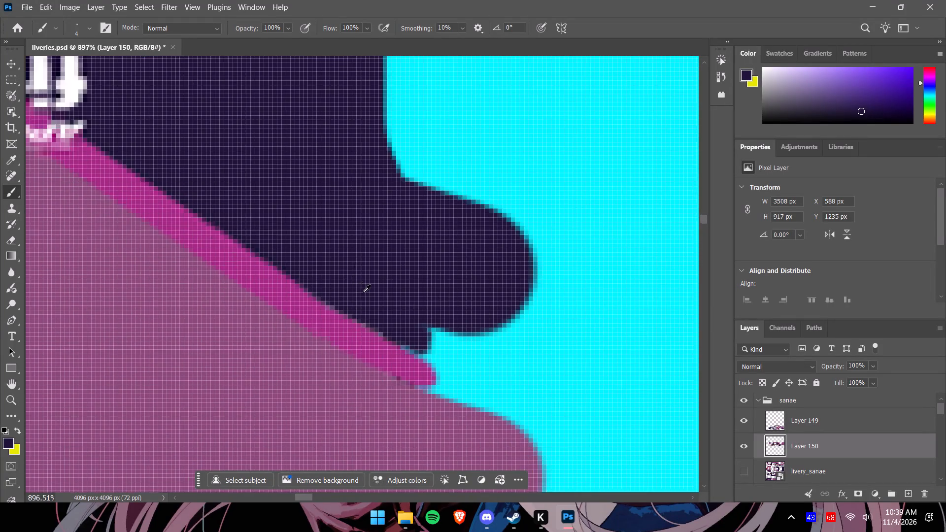
{"action": "scroll", "coordinate": [363, 292], "scroll_direction": "down", "scroll_amount": 20, "text": "alt"}
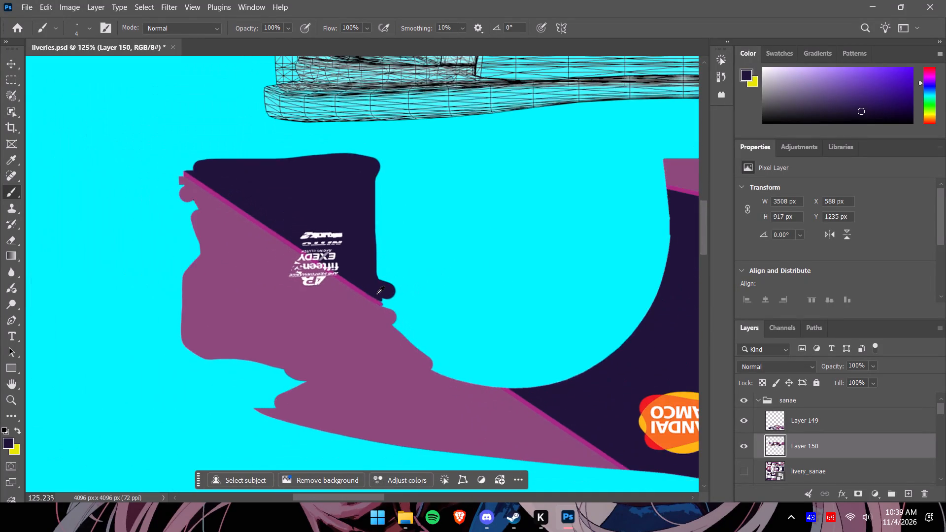
{"action": "scroll", "coordinate": [377, 294], "scroll_direction": "down", "scroll_amount": 3, "text": "alt"}
{"action": "left_click_drag", "start_coordinate": [390, 494], "coordinate": [431, 499]}
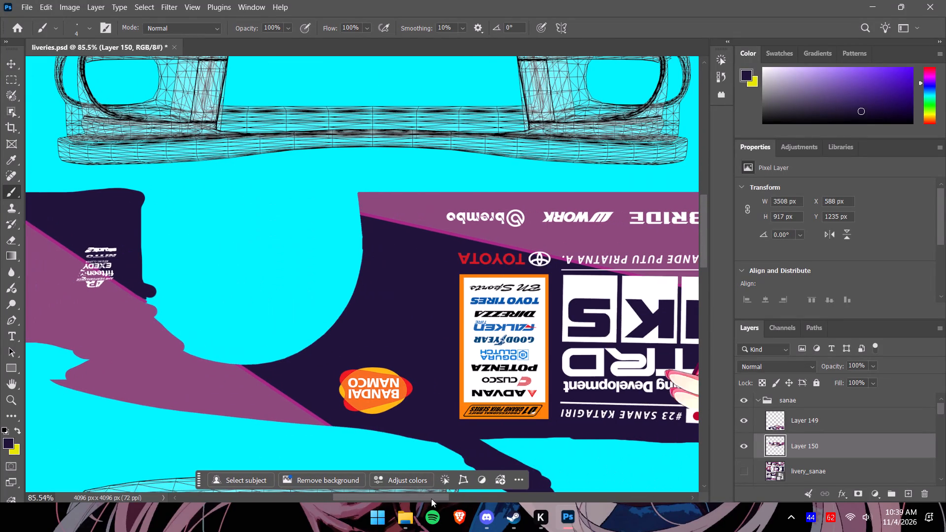
{"action": "left_click_drag", "start_coordinate": [431, 499], "coordinate": [433, 499]}
{"action": "scroll", "coordinate": [573, 273], "scroll_direction": "down", "scroll_amount": 8, "text": "alt"}
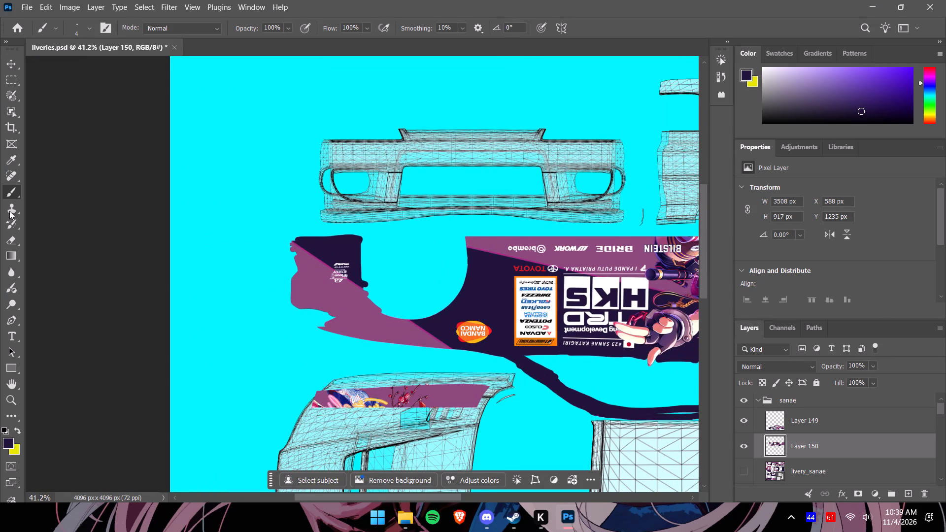
{"action": "left_click", "coordinate": [13, 243]}
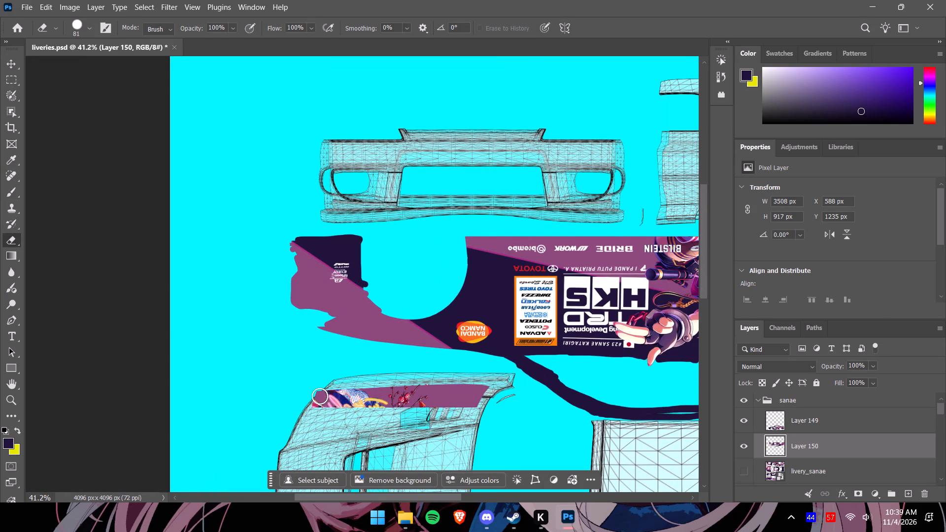
{"action": "left_click_drag", "start_coordinate": [317, 396], "coordinate": [447, 404]}
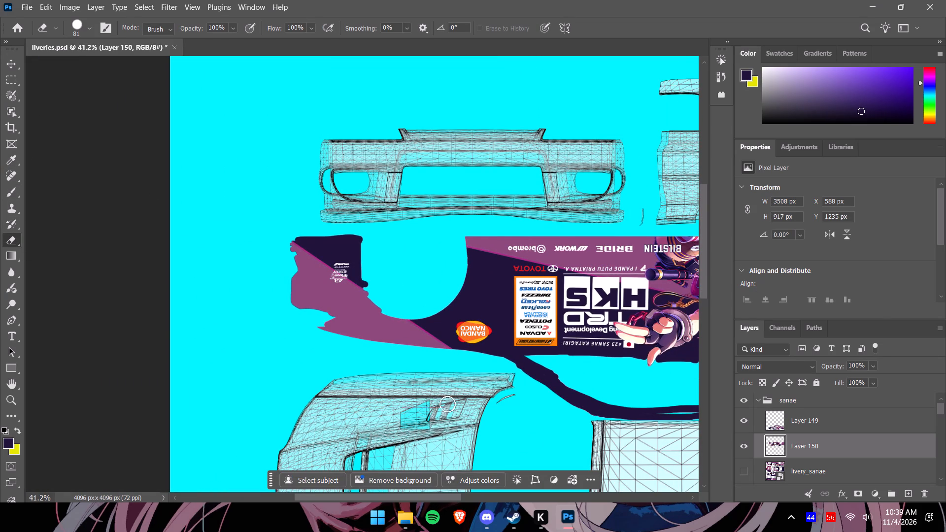
{"action": "left_click_drag", "start_coordinate": [447, 404], "coordinate": [509, 403]}
Erase the leftover dark navy strip along the upper edge of the trunk wireframe.
{"action": "scroll", "coordinate": [514, 405], "scroll_direction": "down", "scroll_amount": 3, "text": "alt"}
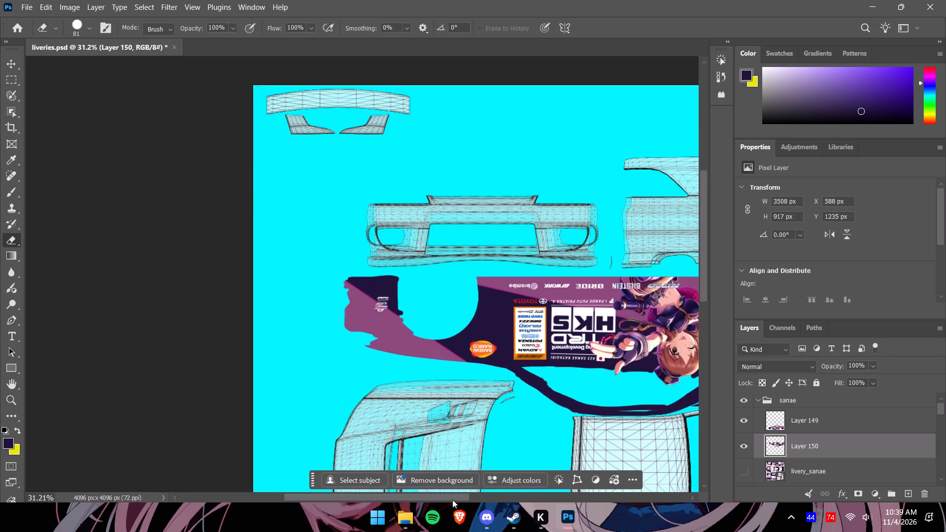
{"action": "left_click_drag", "start_coordinate": [451, 499], "coordinate": [514, 499]}
{"action": "left_click_drag", "start_coordinate": [564, 403], "coordinate": [582, 403]}
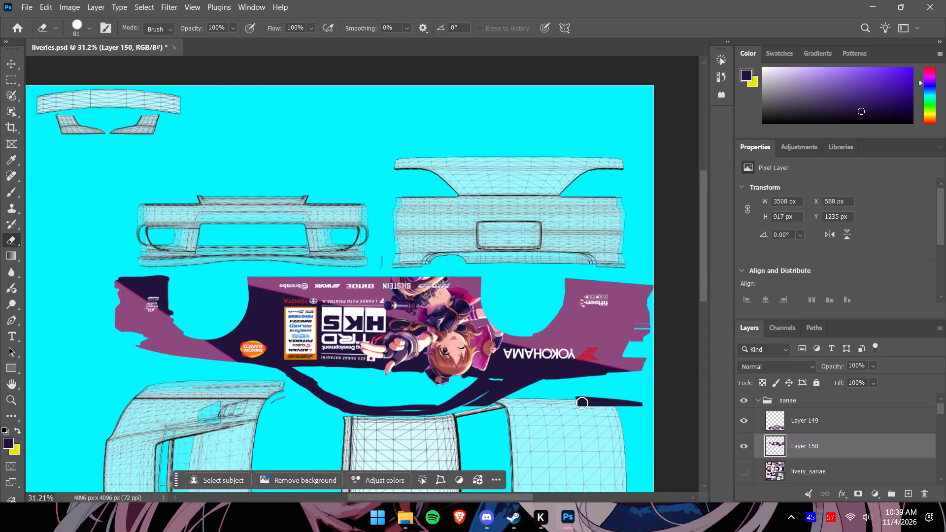
{"action": "left_click_drag", "start_coordinate": [582, 403], "coordinate": [645, 407]}
Lower Layer 150's opacity to 76% and erase the navy overspill around the trunk wireframe's corner beside the rear pillar.
{"action": "scroll", "coordinate": [605, 376], "scroll_direction": "down", "scroll_amount": 4, "text": "alt"}
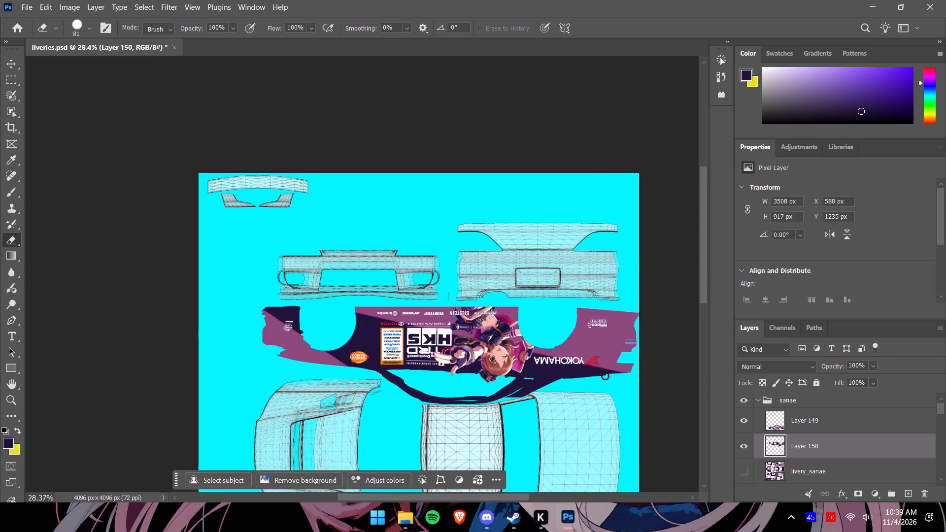
{"action": "scroll", "coordinate": [605, 376], "scroll_direction": "down", "scroll_amount": 1, "text": "alt"}
{"action": "left_click_drag", "start_coordinate": [705, 288], "coordinate": [702, 332]}
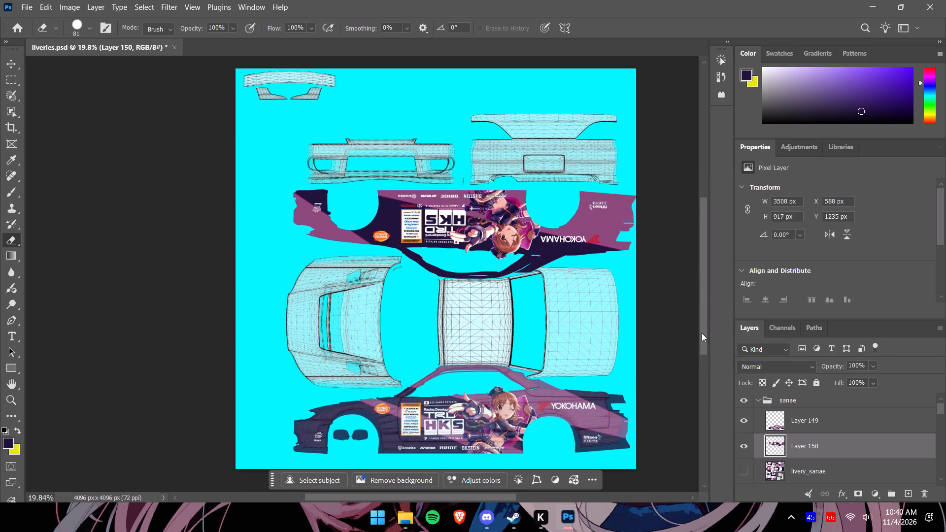
{"action": "scroll", "coordinate": [562, 356], "scroll_direction": "up", "scroll_amount": 4, "text": "alt"}
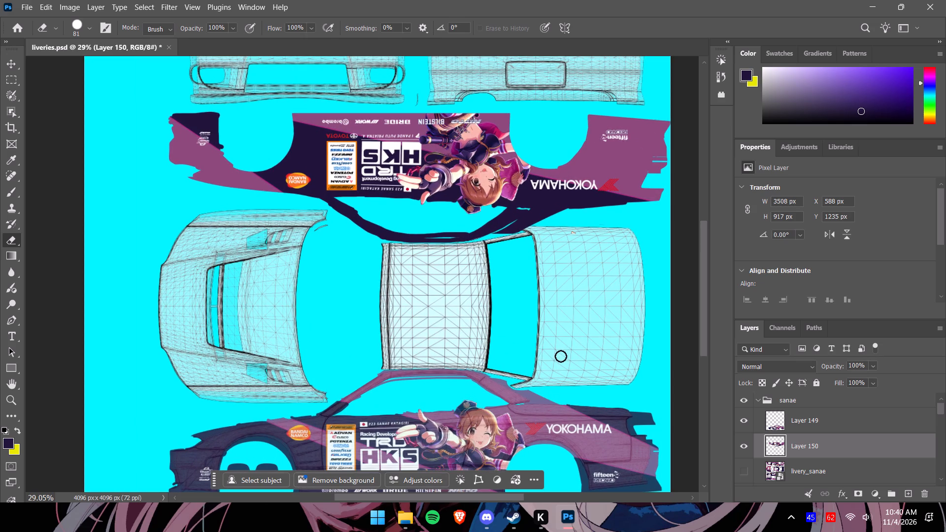
{"action": "left_click_drag", "start_coordinate": [707, 323], "coordinate": [706, 331]}
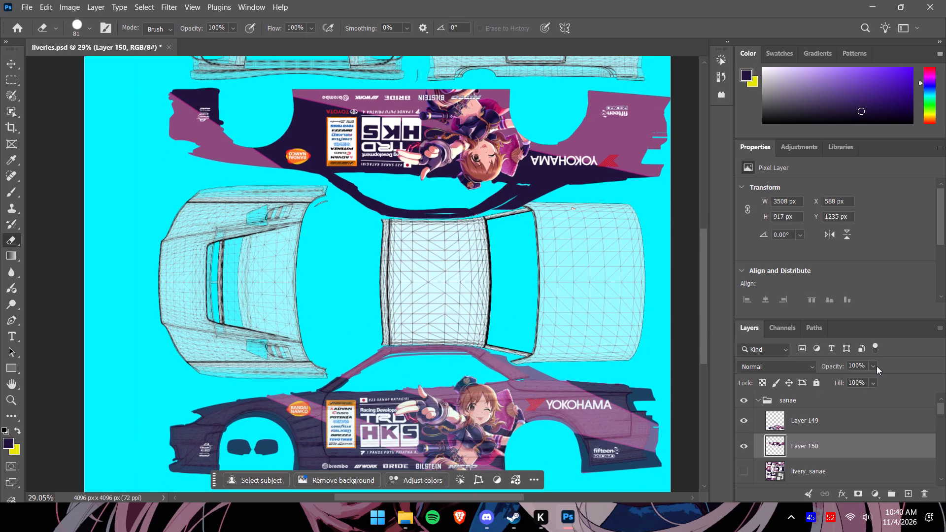
{"action": "left_click", "coordinate": [877, 366]}
{"action": "left_click_drag", "start_coordinate": [882, 379], "coordinate": [873, 379]}
{"action": "scroll", "coordinate": [533, 208], "scroll_direction": "up", "scroll_amount": 12, "text": "alt"}
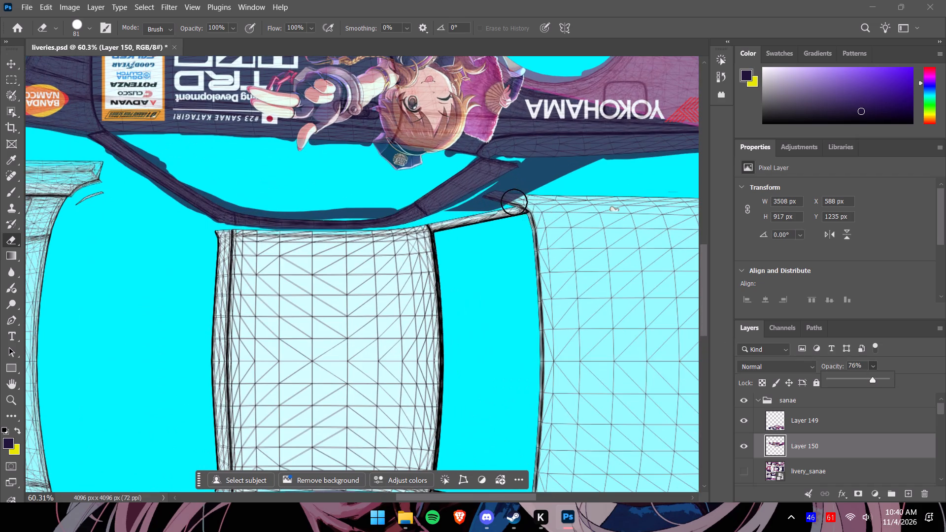
{"action": "left_click_drag", "start_coordinate": [514, 222], "coordinate": [488, 229]}
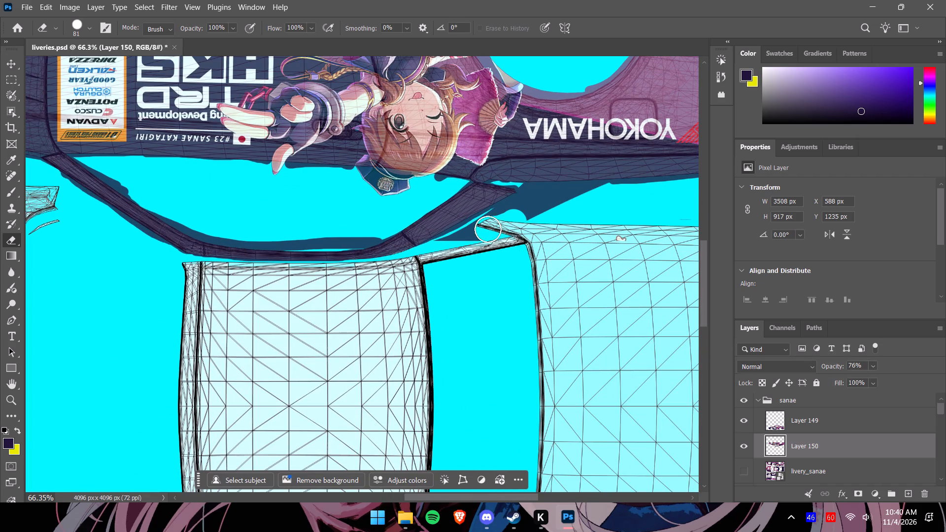
{"action": "left_click_drag", "start_coordinate": [488, 229], "coordinate": [574, 230]}
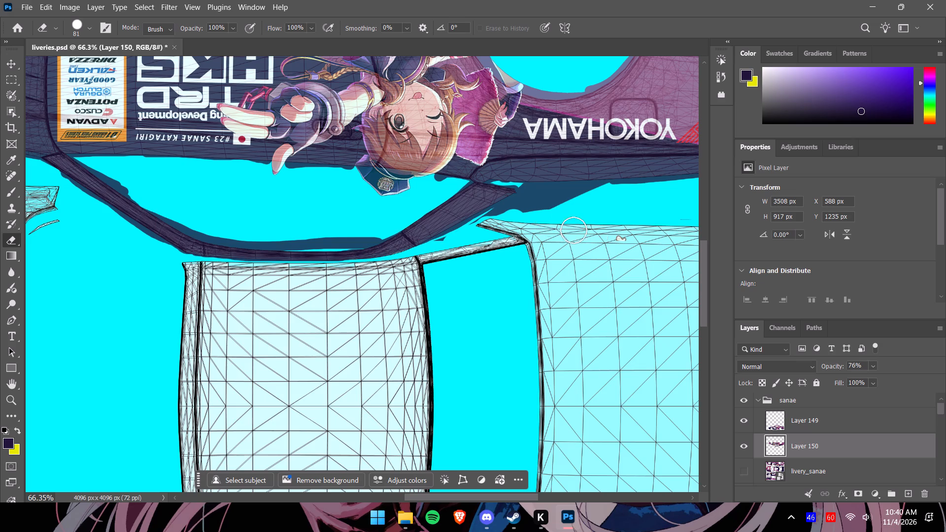
{"action": "left_click_drag", "start_coordinate": [574, 230], "coordinate": [587, 233]}
Hide Layer 149 and Layer 150 and show the livery_sanae layer.
{"action": "scroll", "coordinate": [566, 282], "scroll_direction": "down", "scroll_amount": 10, "text": "alt"}
{"action": "left_click_drag", "start_coordinate": [704, 332], "coordinate": [704, 351]}
{"action": "left_click", "coordinate": [743, 421]}
{"action": "left_click", "coordinate": [743, 448]}
{"action": "left_click", "coordinate": [745, 473]}
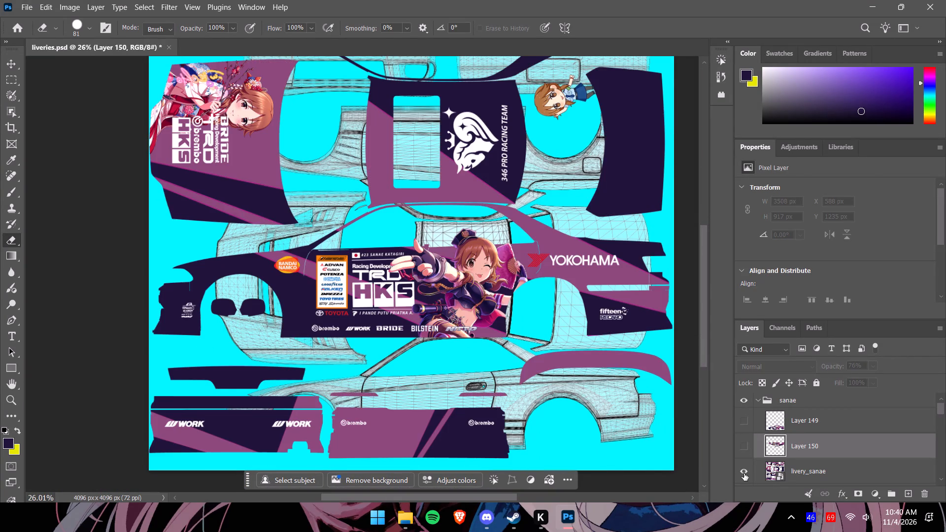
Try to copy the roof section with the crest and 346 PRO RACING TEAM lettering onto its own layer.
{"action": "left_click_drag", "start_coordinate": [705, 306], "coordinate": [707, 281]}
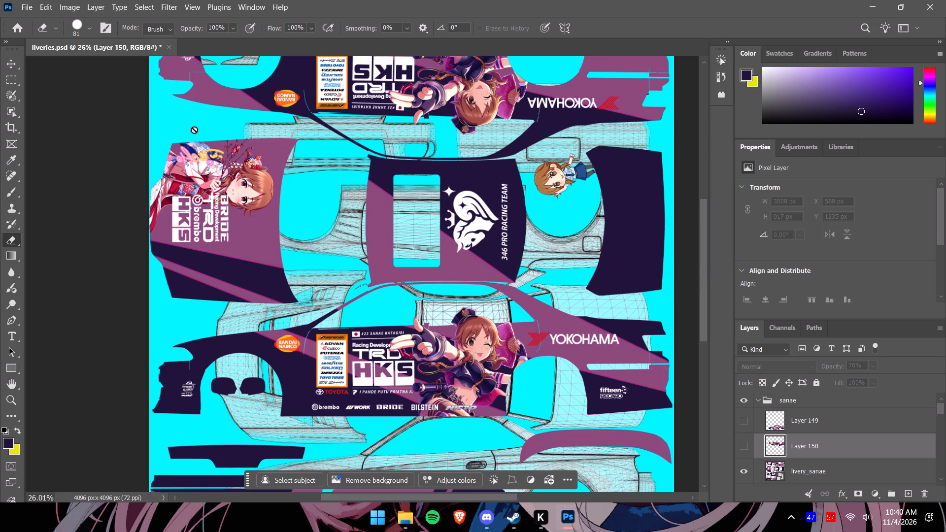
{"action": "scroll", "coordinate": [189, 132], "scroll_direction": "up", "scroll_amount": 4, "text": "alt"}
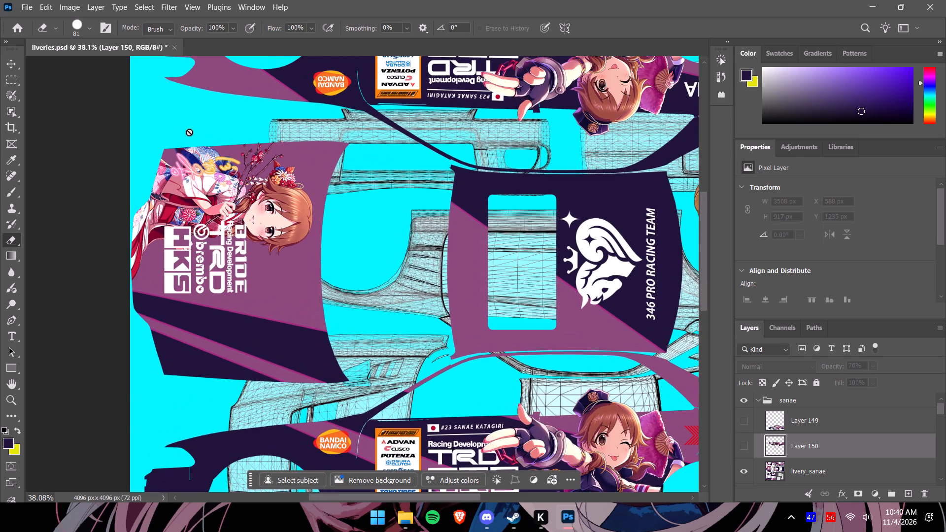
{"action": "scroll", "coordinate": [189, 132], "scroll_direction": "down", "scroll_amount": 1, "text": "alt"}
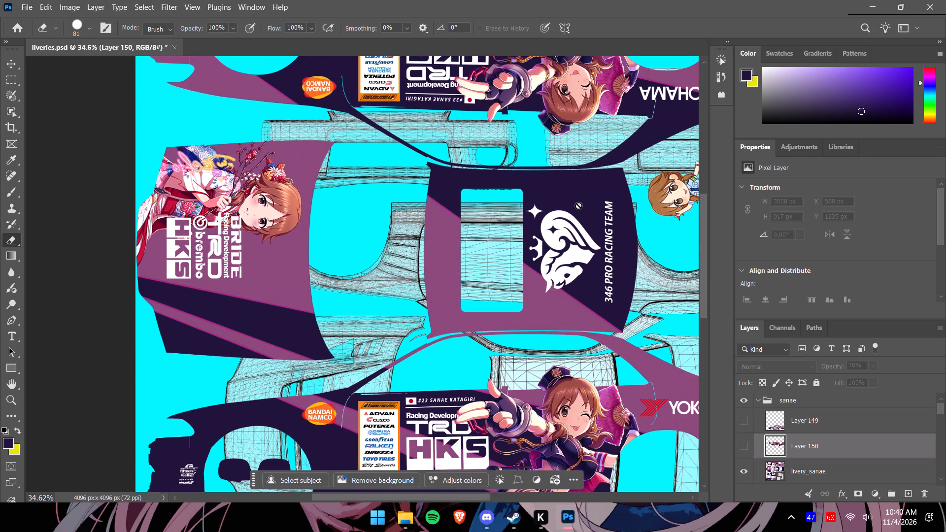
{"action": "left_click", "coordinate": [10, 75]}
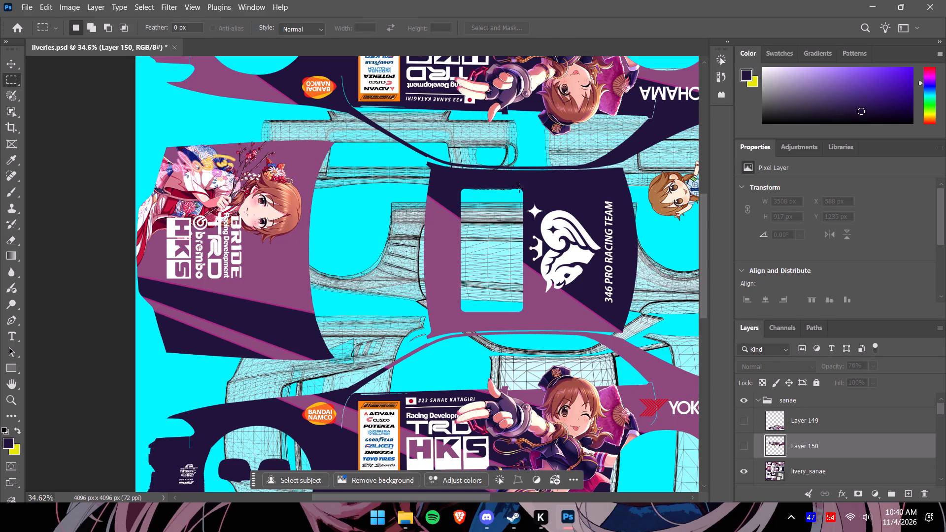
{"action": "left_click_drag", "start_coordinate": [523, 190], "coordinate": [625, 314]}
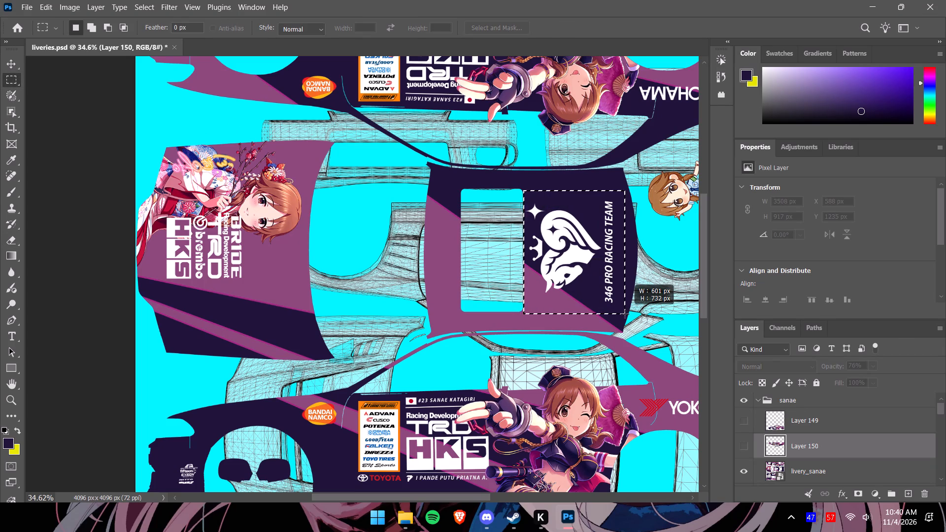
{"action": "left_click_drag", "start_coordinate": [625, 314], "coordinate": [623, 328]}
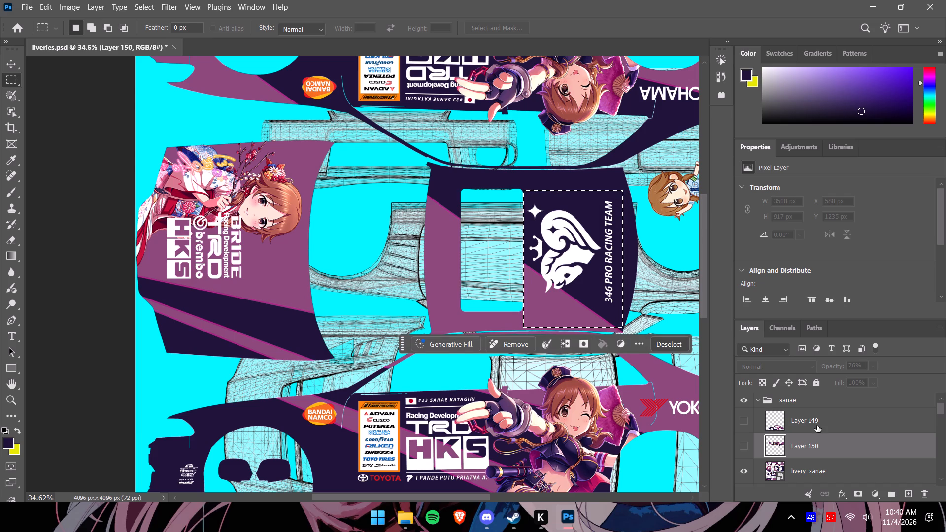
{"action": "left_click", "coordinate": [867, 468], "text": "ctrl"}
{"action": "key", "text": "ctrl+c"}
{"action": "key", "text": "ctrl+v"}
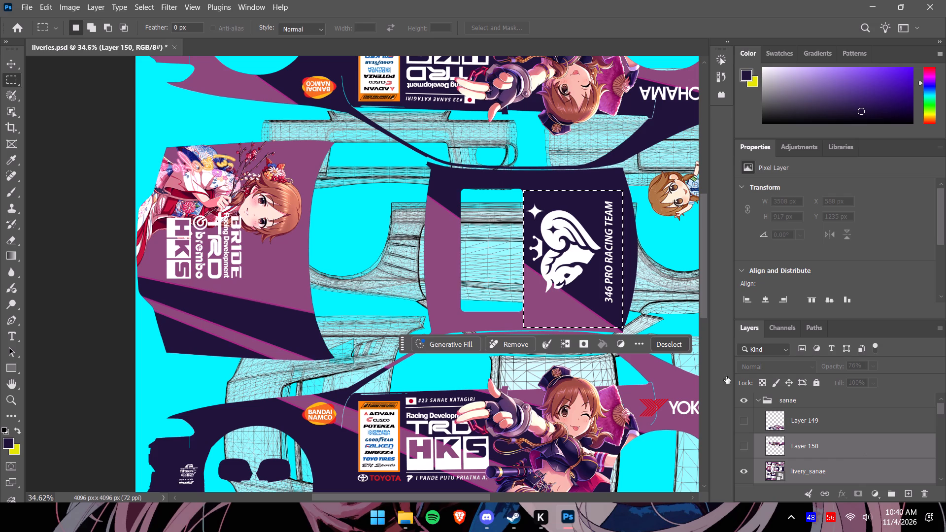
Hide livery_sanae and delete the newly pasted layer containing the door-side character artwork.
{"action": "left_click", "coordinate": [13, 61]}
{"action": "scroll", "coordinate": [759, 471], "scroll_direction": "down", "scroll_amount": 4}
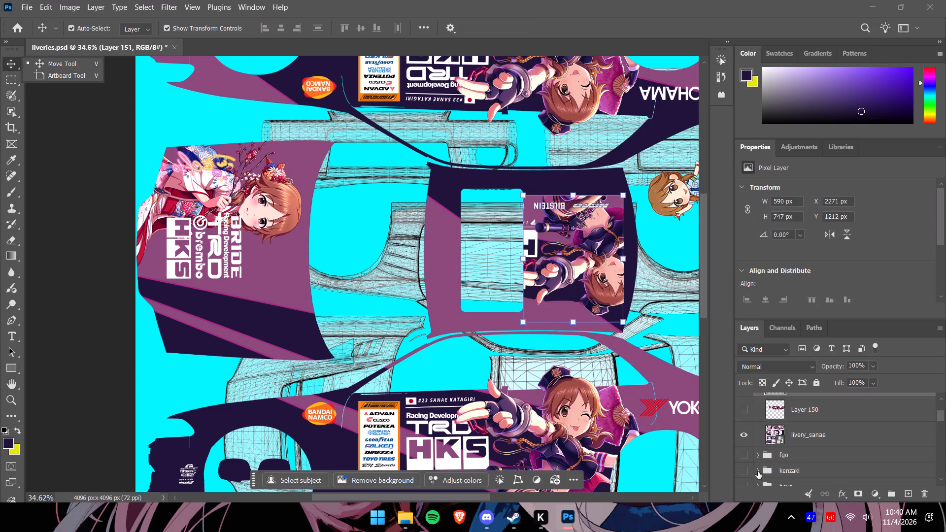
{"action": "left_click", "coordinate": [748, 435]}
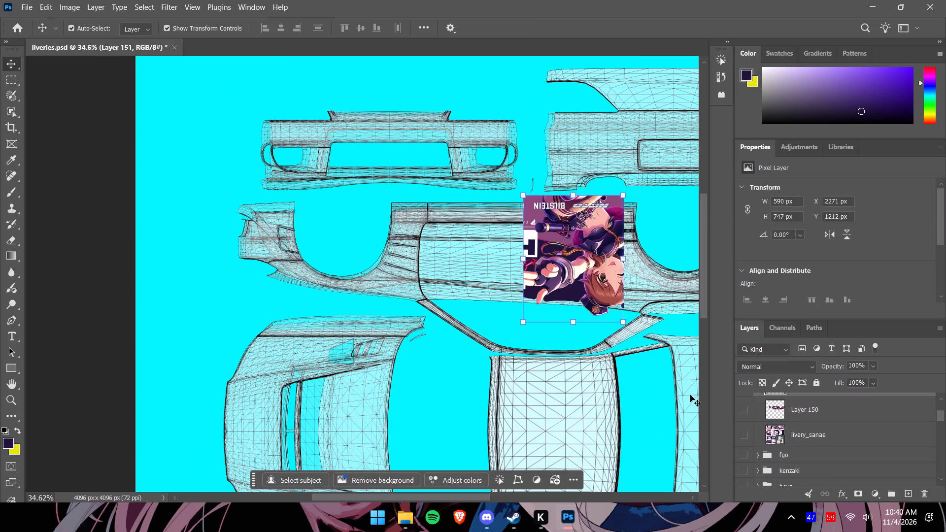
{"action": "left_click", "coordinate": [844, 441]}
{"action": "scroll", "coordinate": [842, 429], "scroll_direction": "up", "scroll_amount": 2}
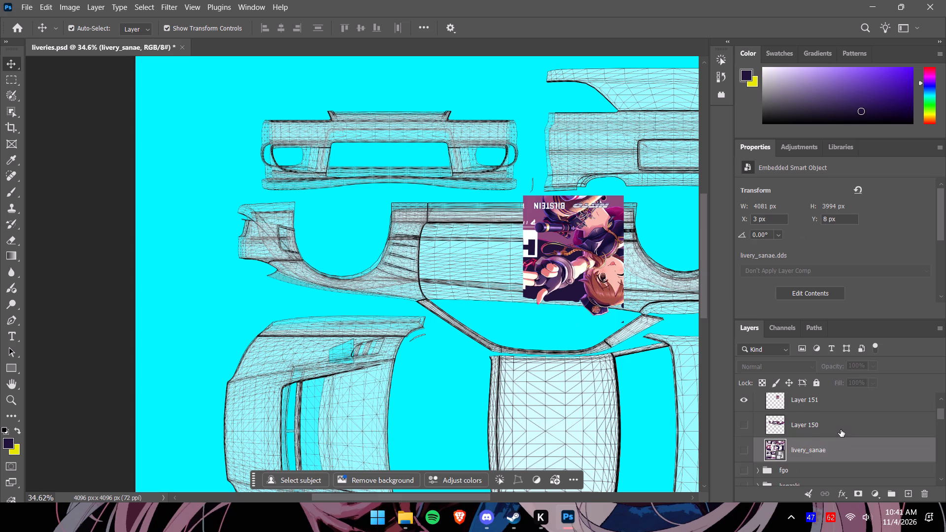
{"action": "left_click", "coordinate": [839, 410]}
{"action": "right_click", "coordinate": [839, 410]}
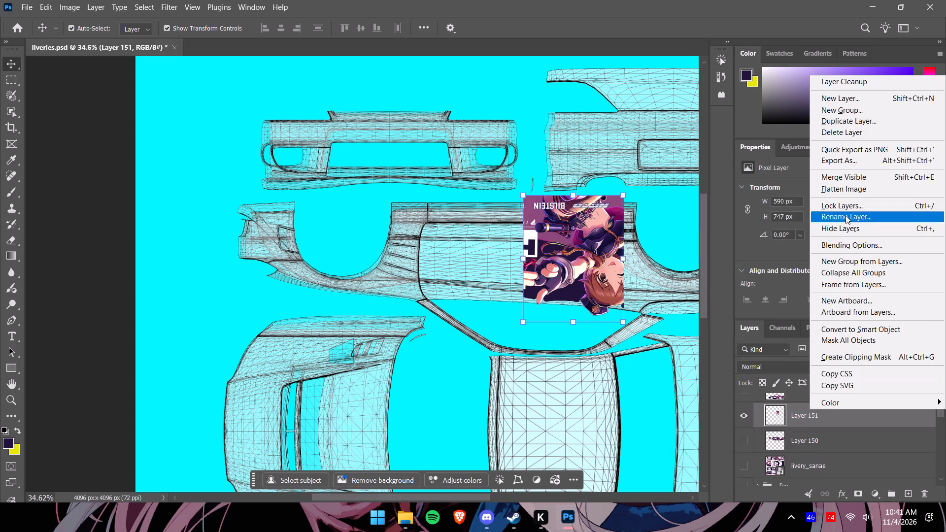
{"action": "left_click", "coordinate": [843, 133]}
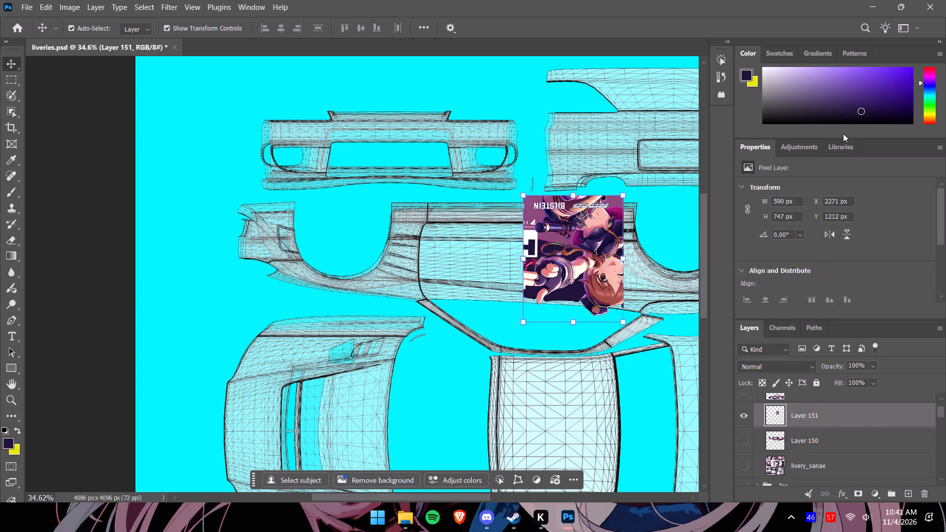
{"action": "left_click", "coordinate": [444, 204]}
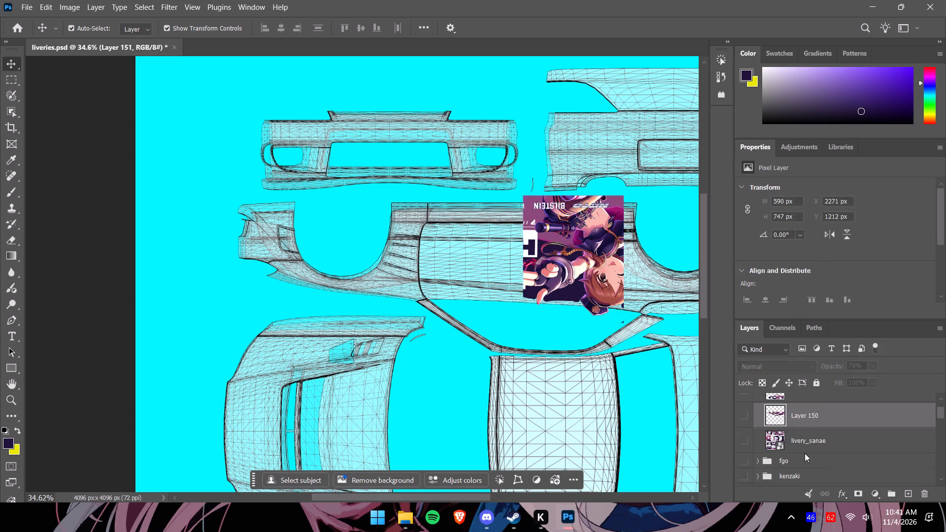
Copy the livery_sanae roof section with the crest and 346 PRO RACING TEAM lettering onto its own layer, with livery_sanae hidden.
{"action": "left_click", "coordinate": [817, 447]}
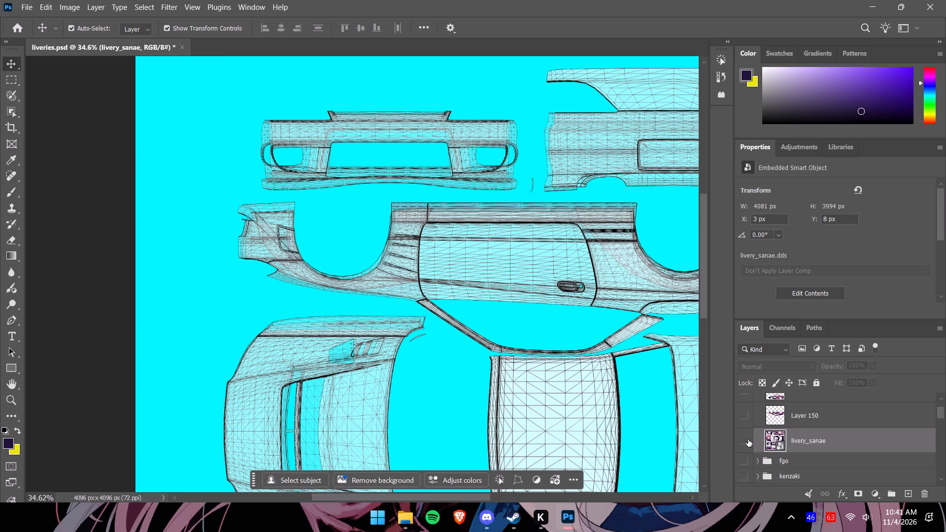
{"action": "left_click", "coordinate": [746, 439]}
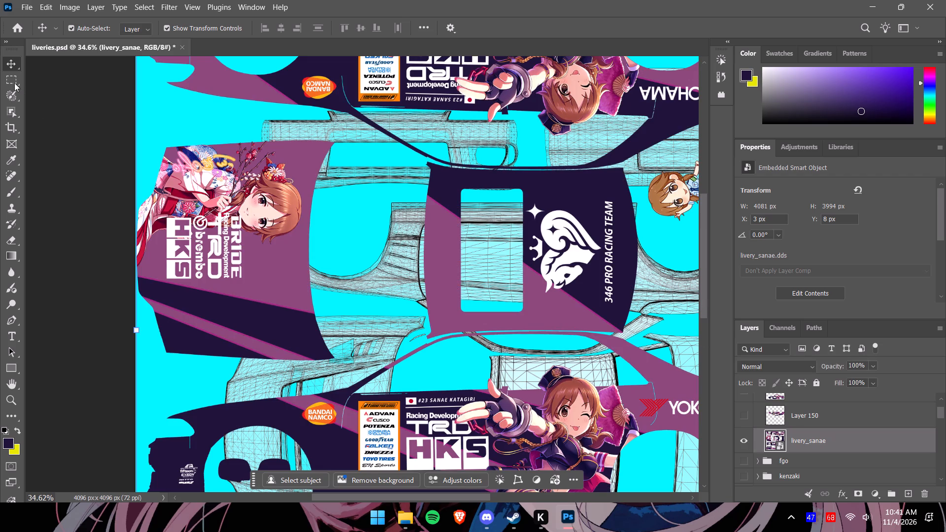
{"action": "left_click", "coordinate": [13, 83]}
{"action": "left_click_drag", "start_coordinate": [528, 191], "coordinate": [617, 287]}
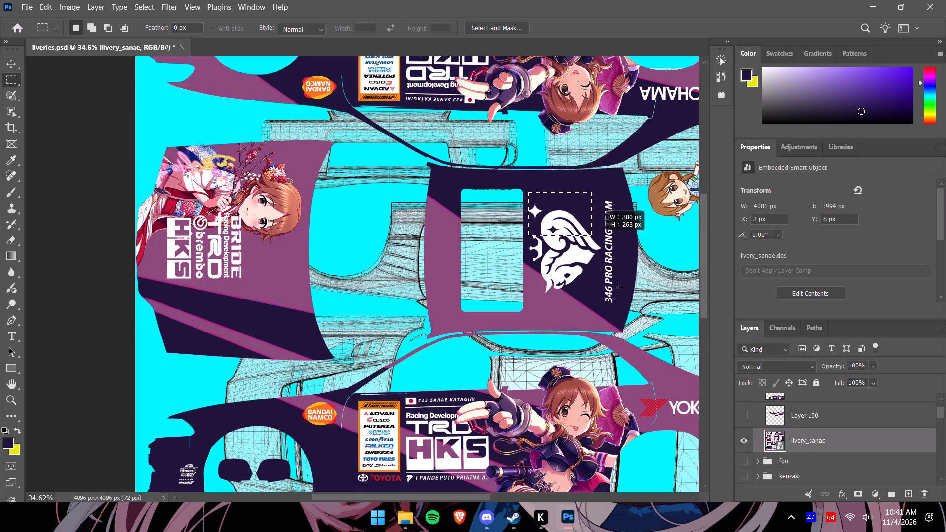
{"action": "left_click_drag", "start_coordinate": [617, 287], "coordinate": [621, 323]}
{"action": "left_click_drag", "start_coordinate": [621, 323], "coordinate": [619, 327]}
{"action": "left_click_drag", "start_coordinate": [619, 327], "coordinate": [620, 329]}
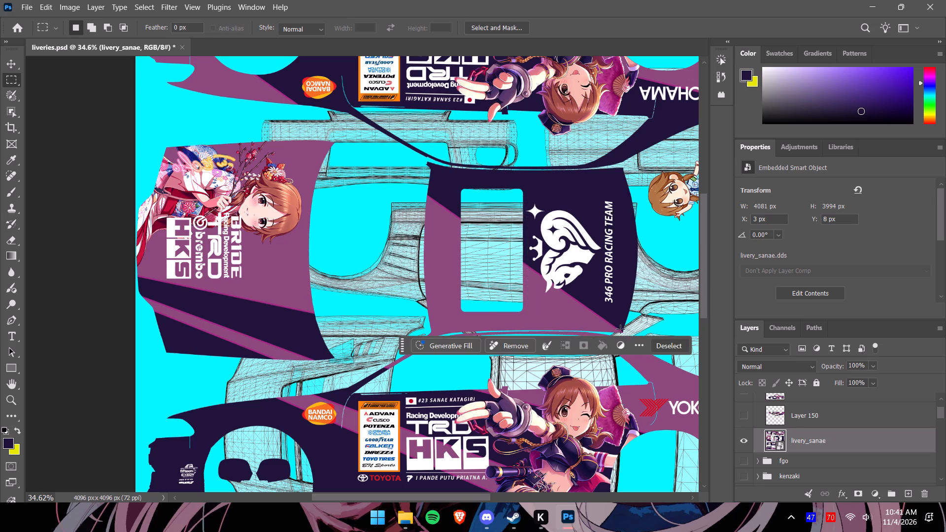
{"action": "left_click", "coordinate": [556, 223]}
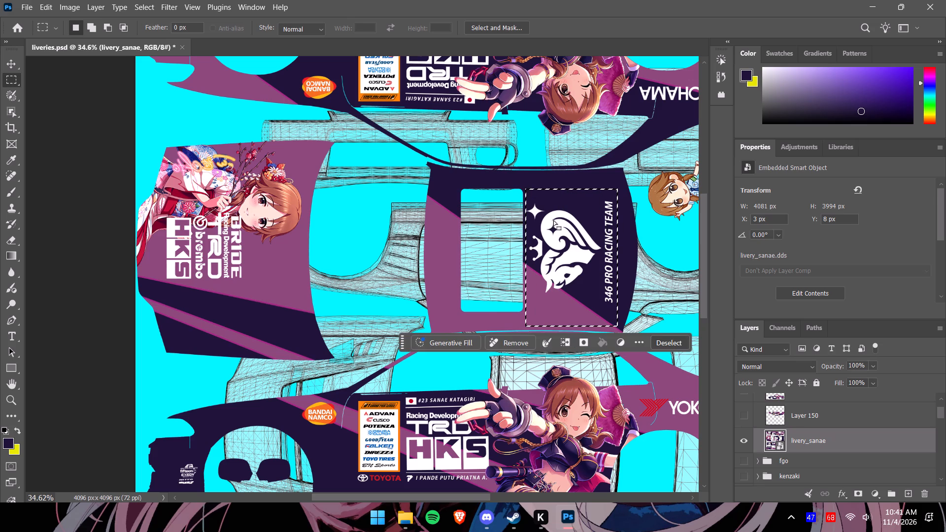
{"action": "key", "text": "ctrl+c"}
{"action": "key", "text": "ctrl+v"}
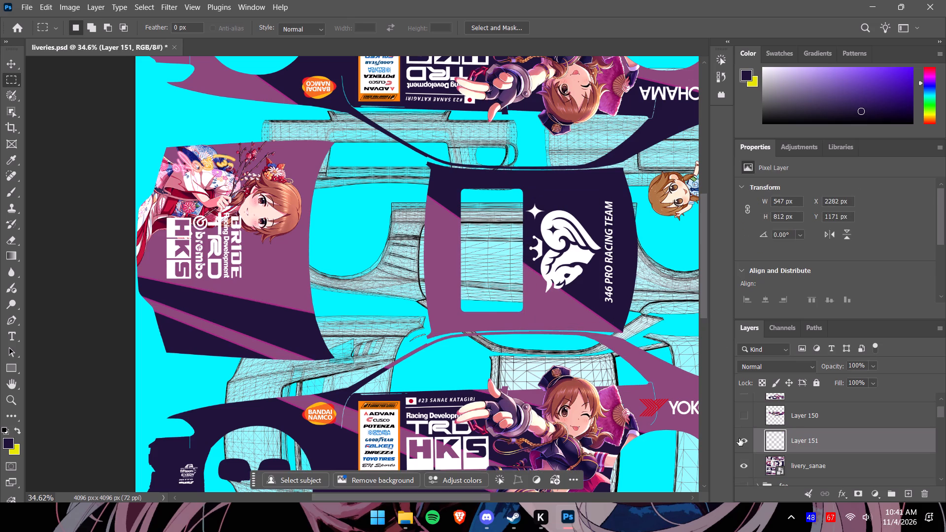
{"action": "left_click", "coordinate": [743, 464]}
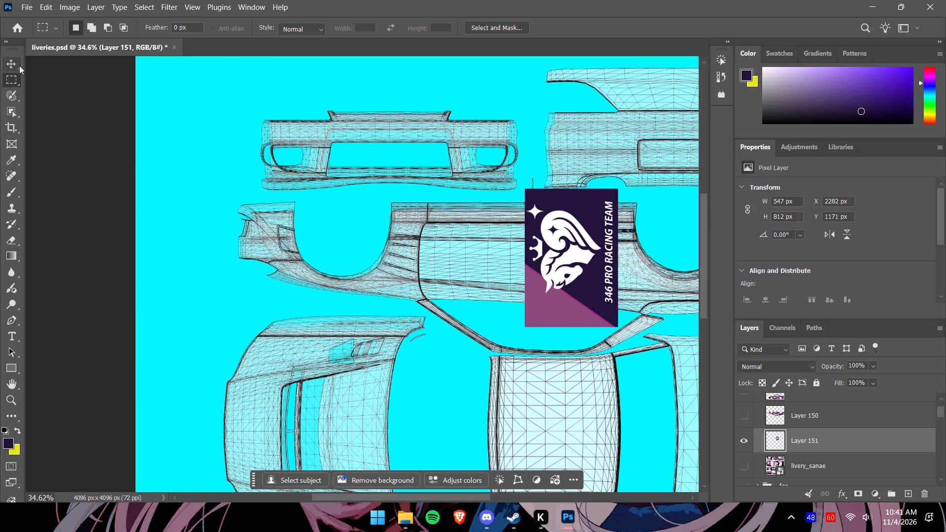
Move the copied crest and lettering piece onto the roof wireframe, between the windshield and rear window edges.
{"action": "left_click", "coordinate": [17, 66]}
{"action": "left_click_drag", "start_coordinate": [563, 269], "coordinate": [557, 434]}
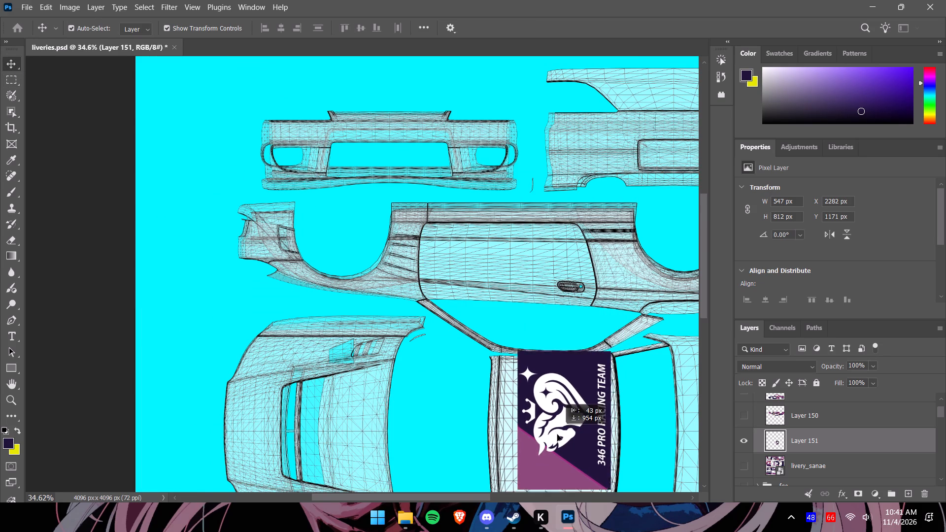
{"action": "left_click_drag", "start_coordinate": [557, 434], "coordinate": [557, 439]}
{"action": "left_click_drag", "start_coordinate": [699, 291], "coordinate": [704, 311]}
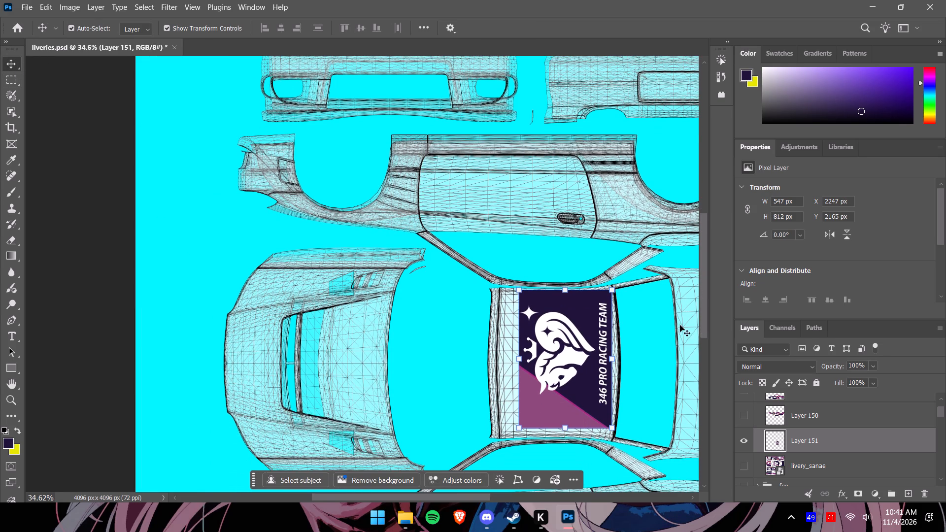
{"action": "scroll", "coordinate": [632, 362], "scroll_direction": "up", "scroll_amount": 4, "text": "alt"}
{"action": "left_click_drag", "start_coordinate": [704, 325], "coordinate": [713, 344]}
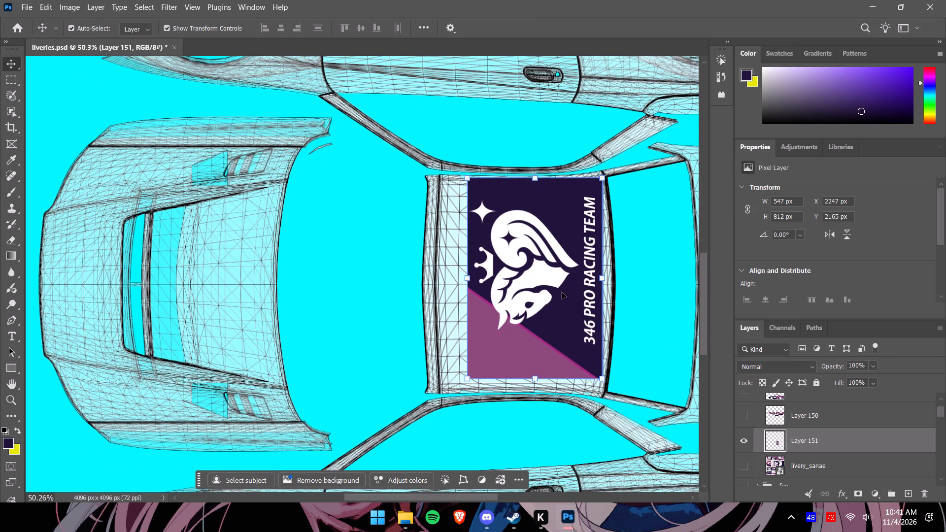
{"action": "left_click_drag", "start_coordinate": [558, 290], "coordinate": [558, 296]}
Show Layer 149 and resize the roof piece to about 573 × 802 px, extending it toward the windshield edge.
{"action": "scroll", "coordinate": [794, 455], "scroll_direction": "up", "scroll_amount": 1}
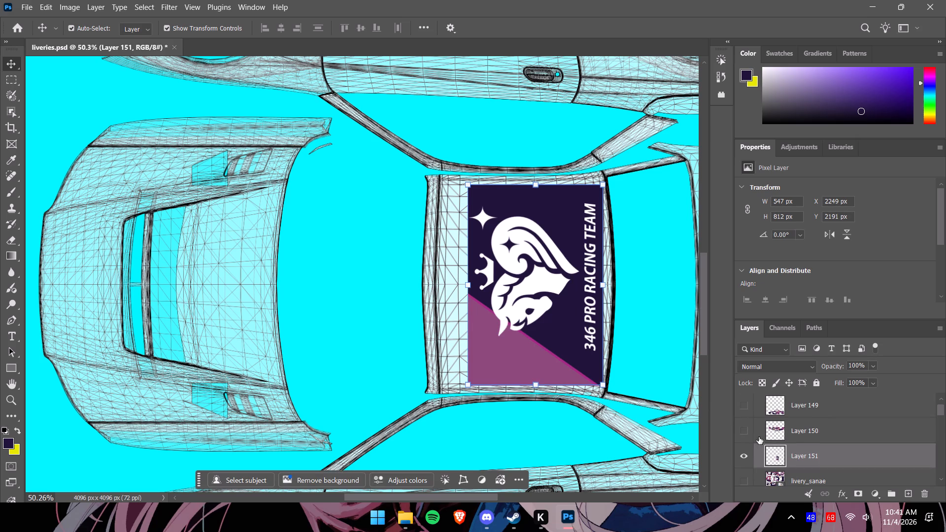
{"action": "left_click", "coordinate": [746, 408]}
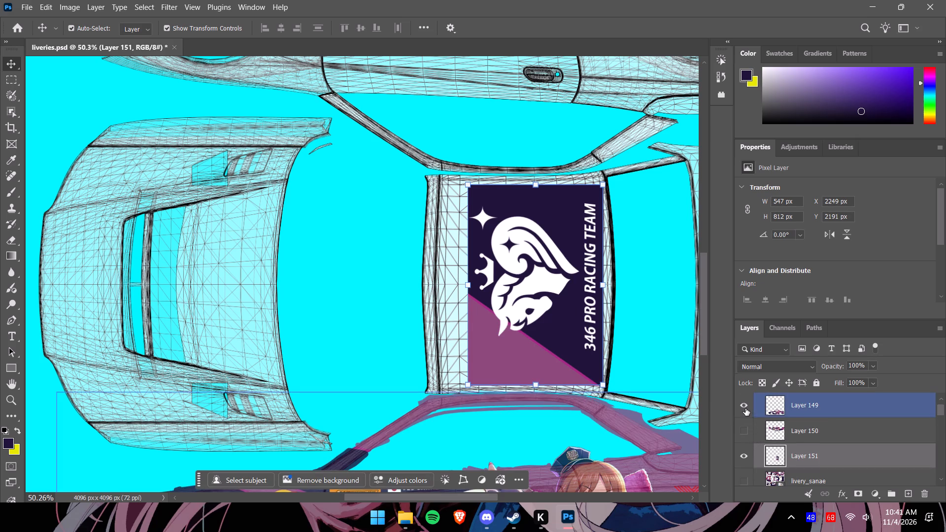
{"action": "left_click", "coordinate": [576, 314]}
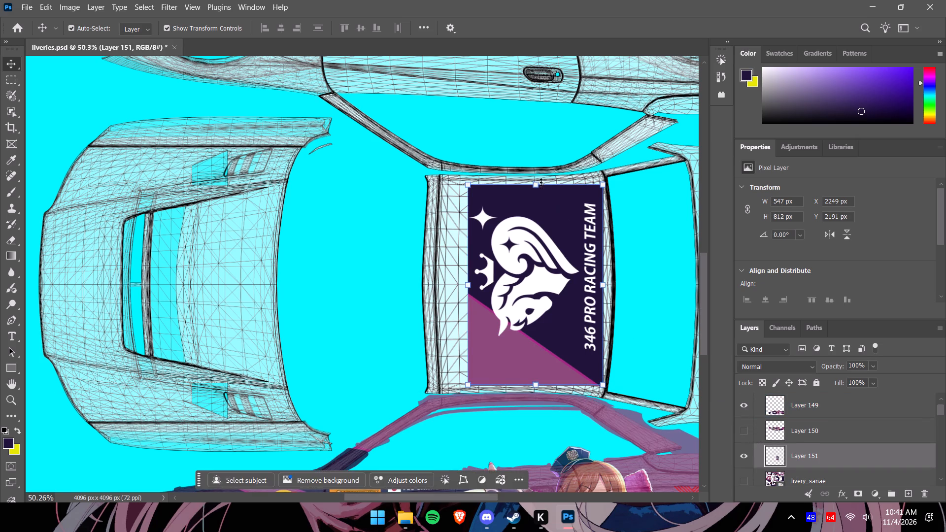
{"action": "left_click", "coordinate": [535, 184]}
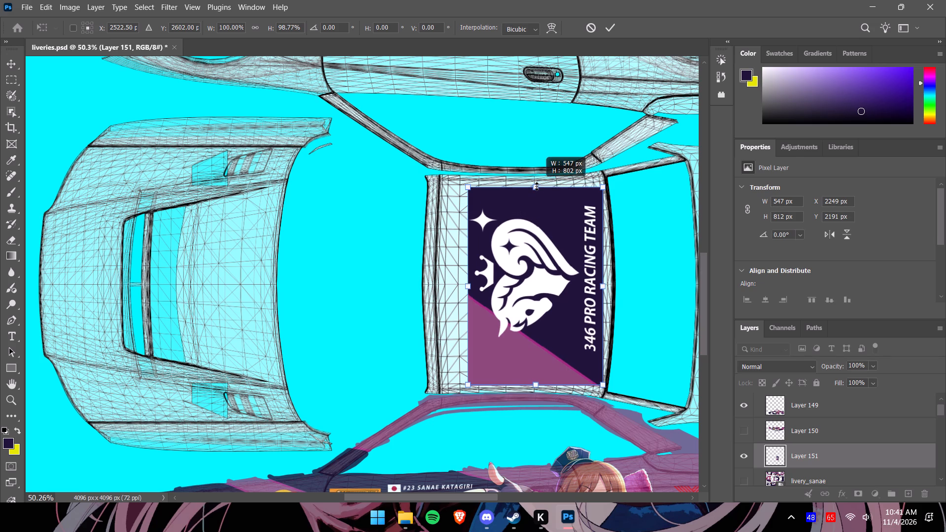
{"action": "left_click", "coordinate": [551, 288]}
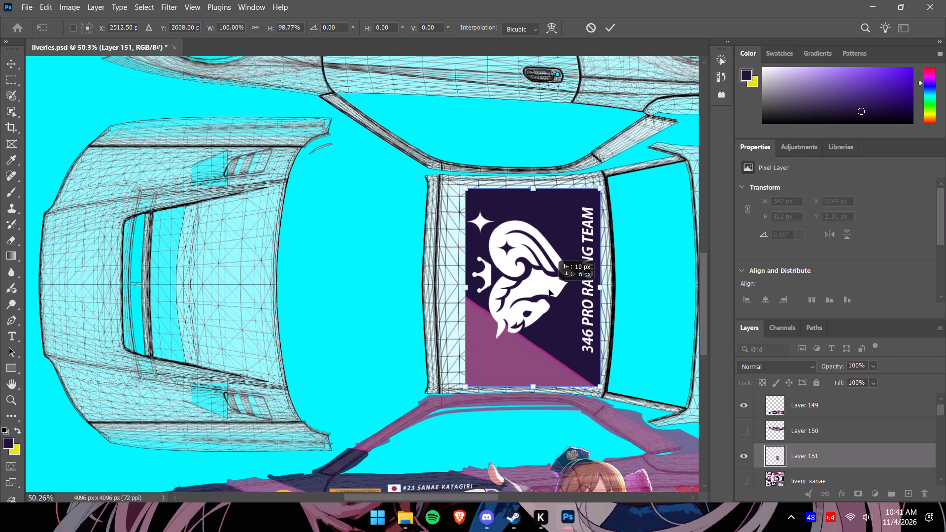
{"action": "left_click", "coordinate": [464, 293]}
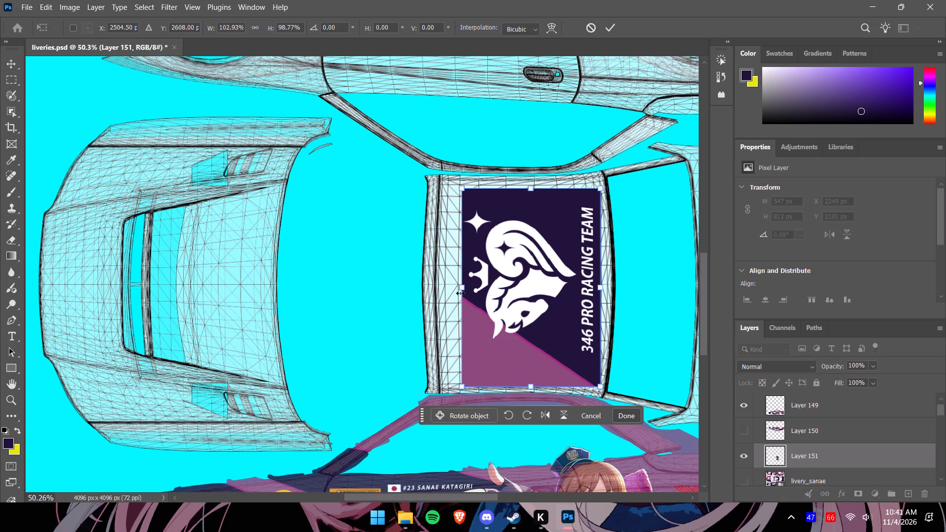
{"action": "left_click", "coordinate": [460, 293]}
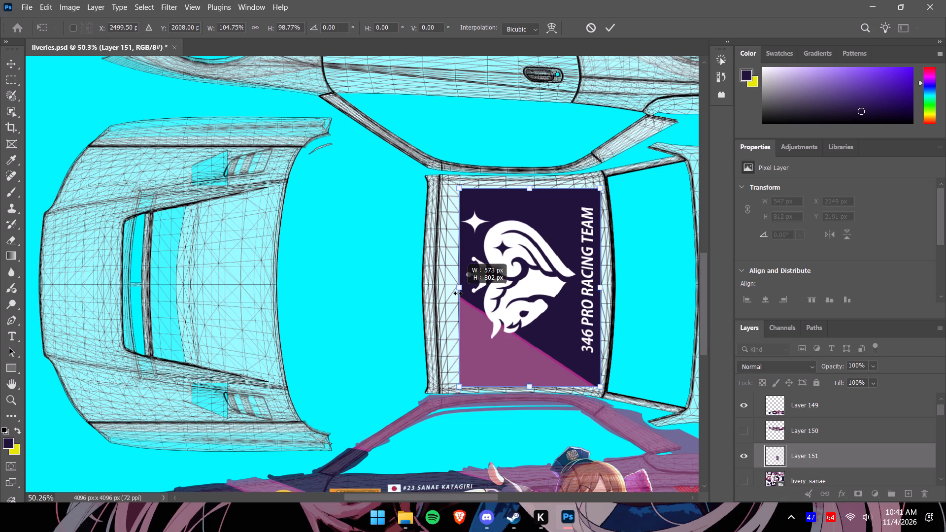
{"action": "left_click", "coordinate": [622, 420]}
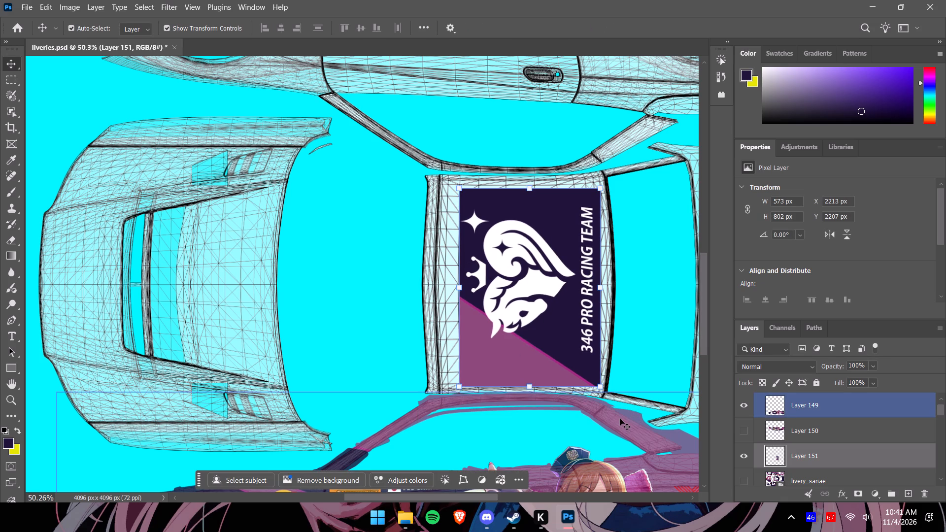
Sample the roof piece's purple and, with a 39 px hard round brush, paint the roof's side strip beside Layer 149 from the windshield corner.
{"action": "left_click", "coordinate": [12, 194]}
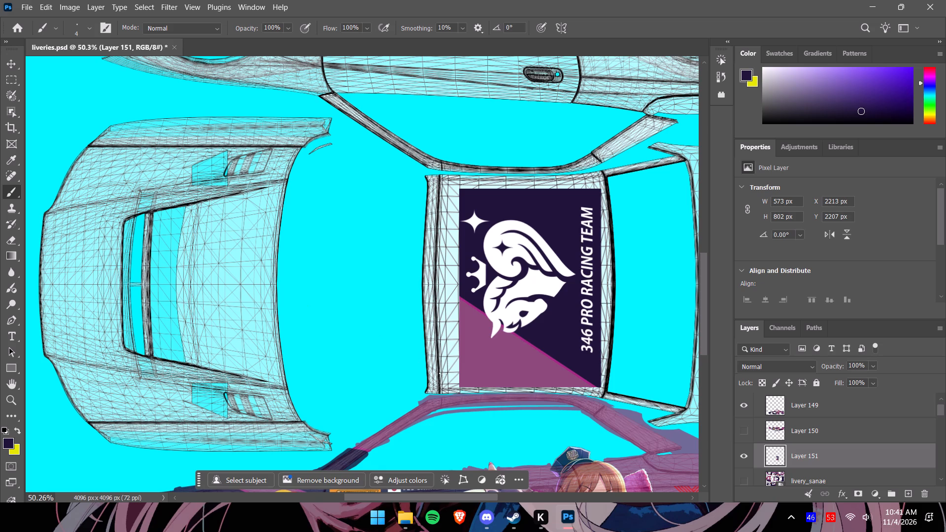
{"action": "left_click", "coordinate": [489, 371], "text": "alt"}
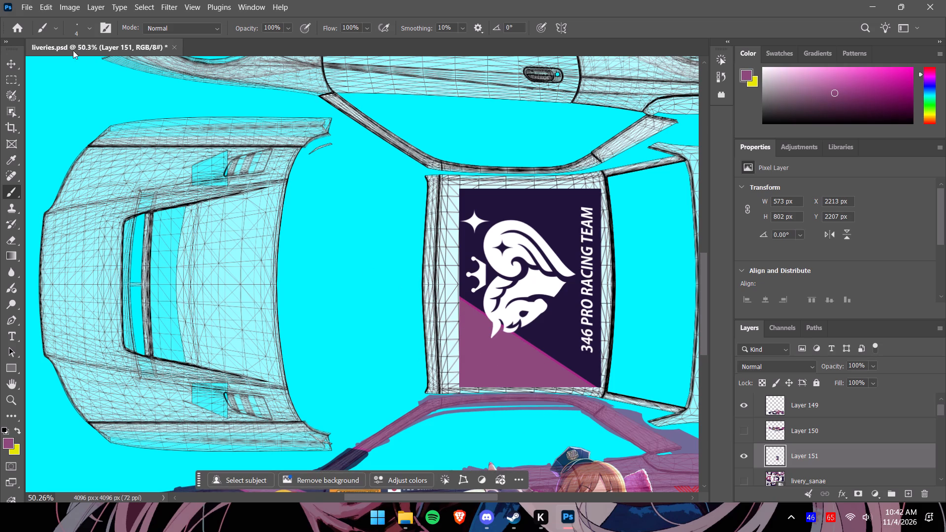
{"action": "left_click", "coordinate": [92, 28]}
{"action": "left_click_drag", "start_coordinate": [75, 63], "coordinate": [83, 63]}
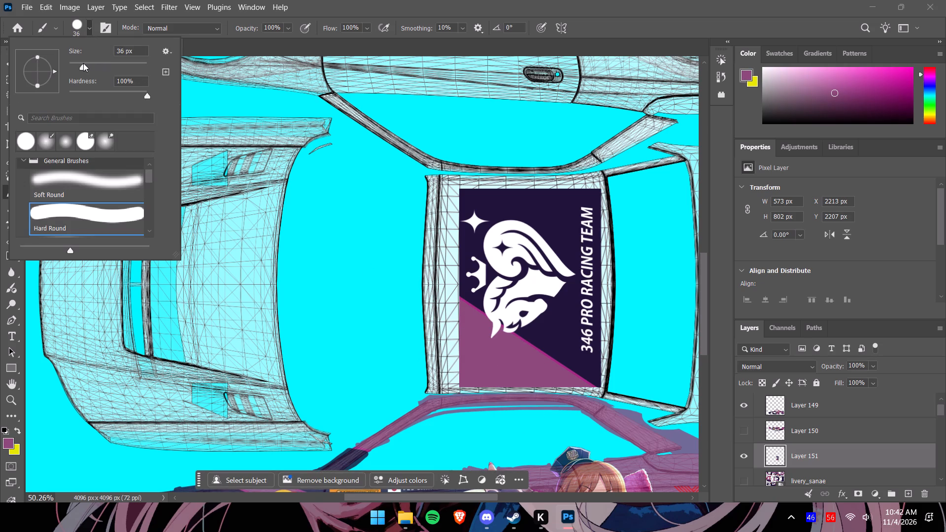
{"action": "left_click_drag", "start_coordinate": [83, 63], "coordinate": [84, 63]}
{"action": "left_click", "coordinate": [89, 33]}
{"action": "scroll", "coordinate": [495, 392], "scroll_direction": "up", "scroll_amount": 10, "text": "alt"}
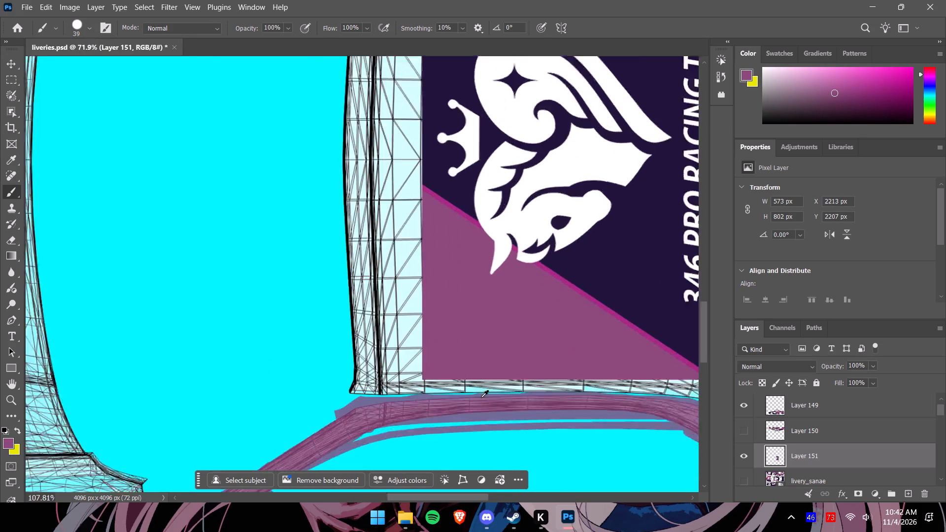
{"action": "scroll", "coordinate": [481, 398], "scroll_direction": "up", "scroll_amount": 6, "text": "alt"}
{"action": "left_click_drag", "start_coordinate": [243, 372], "coordinate": [347, 372]}
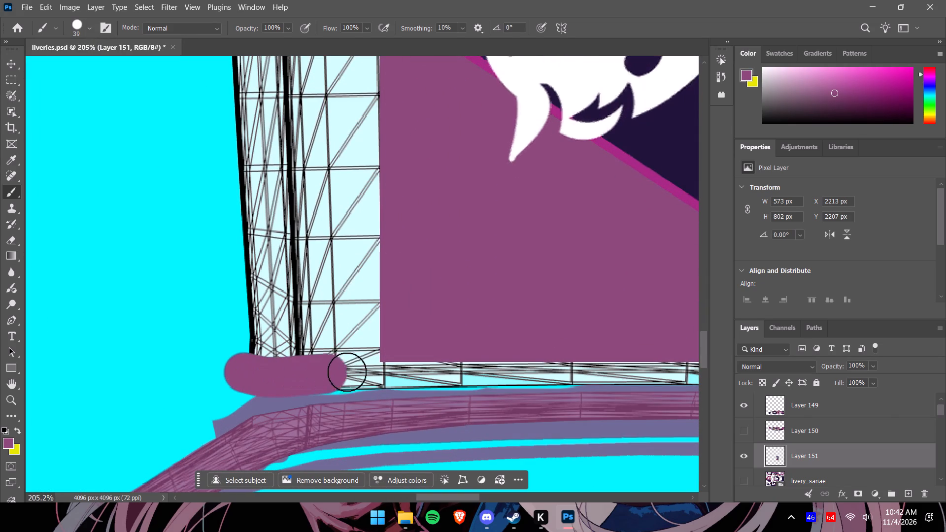
{"action": "left_click_drag", "start_coordinate": [347, 372], "coordinate": [602, 368]}
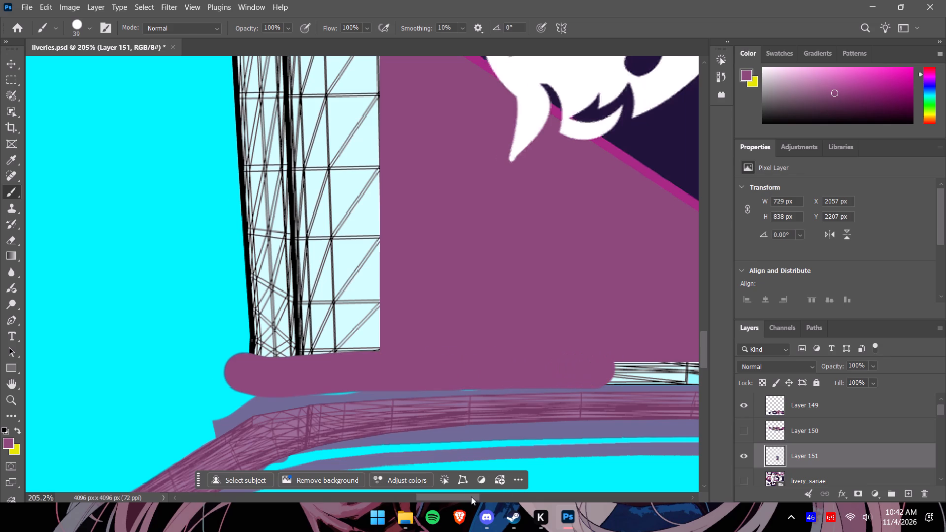
Continue the purple paint along the same roof side strip to the rear window corner, below the navy area.
{"action": "left_click_drag", "start_coordinate": [471, 497], "coordinate": [506, 497]}
{"action": "left_click_drag", "start_coordinate": [241, 369], "coordinate": [456, 372]}
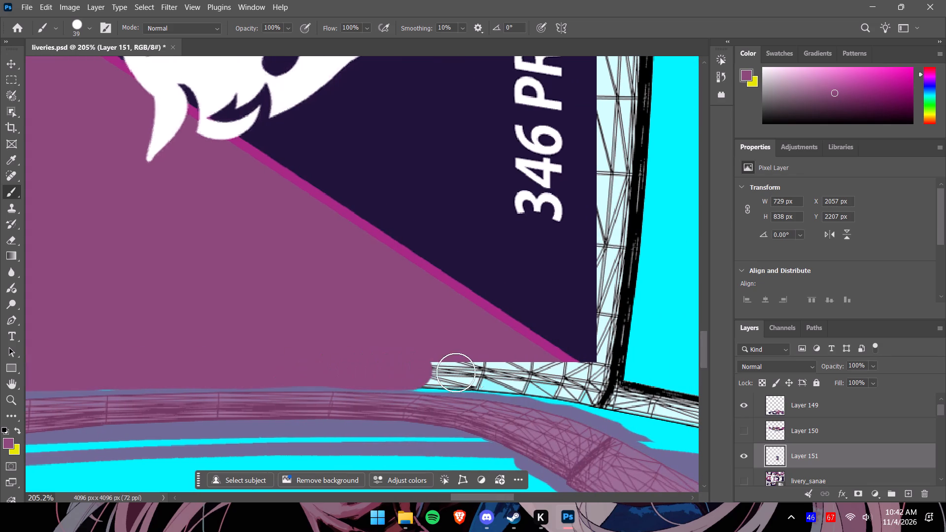
{"action": "left_click_drag", "start_coordinate": [456, 372], "coordinate": [550, 381]}
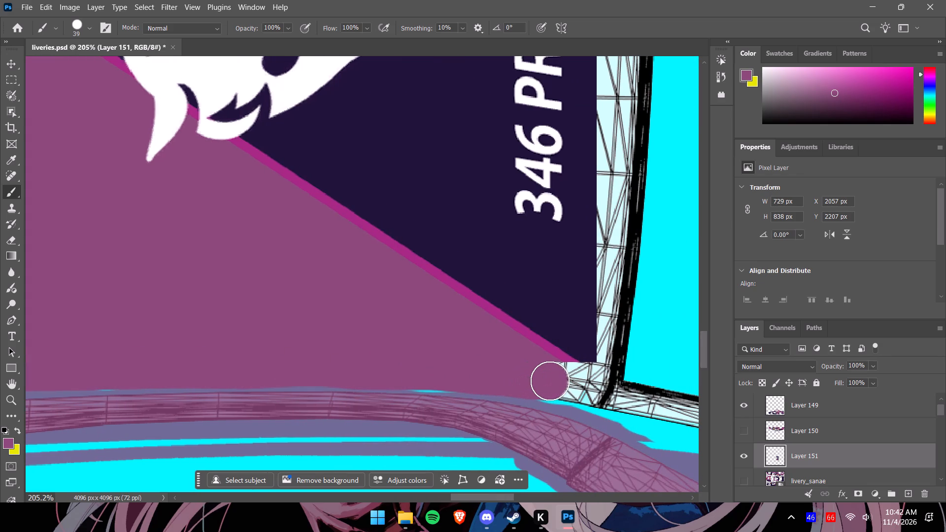
{"action": "left_click_drag", "start_coordinate": [550, 381], "coordinate": [560, 385]}
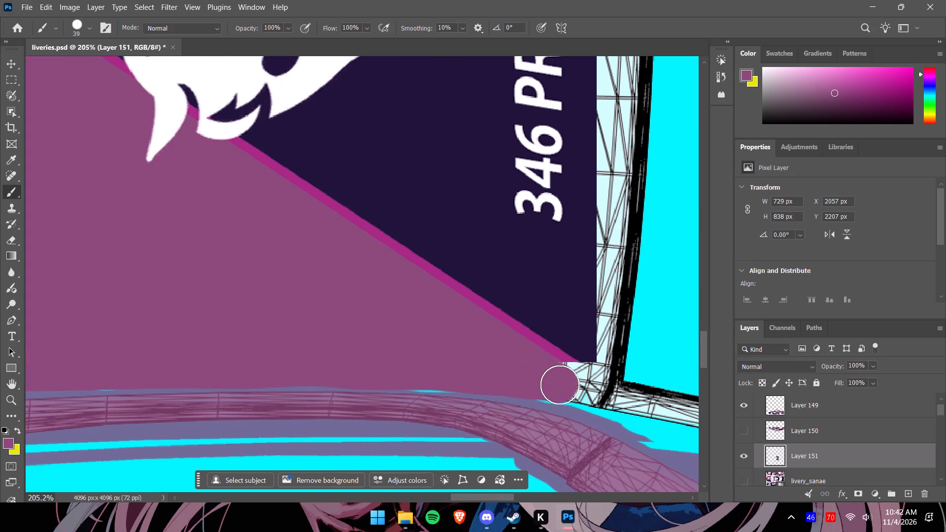
{"action": "left_click_drag", "start_coordinate": [560, 385], "coordinate": [577, 396]}
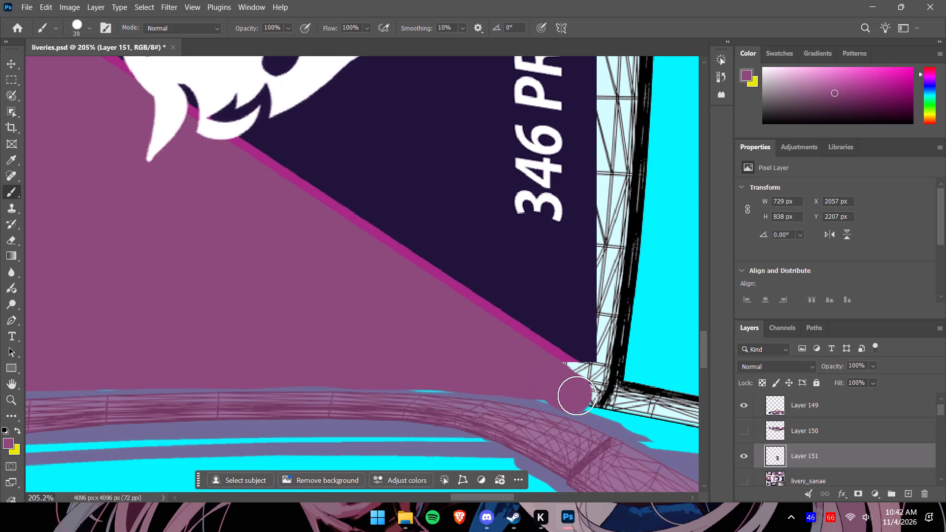
{"action": "left_click_drag", "start_coordinate": [577, 396], "coordinate": [552, 381]}
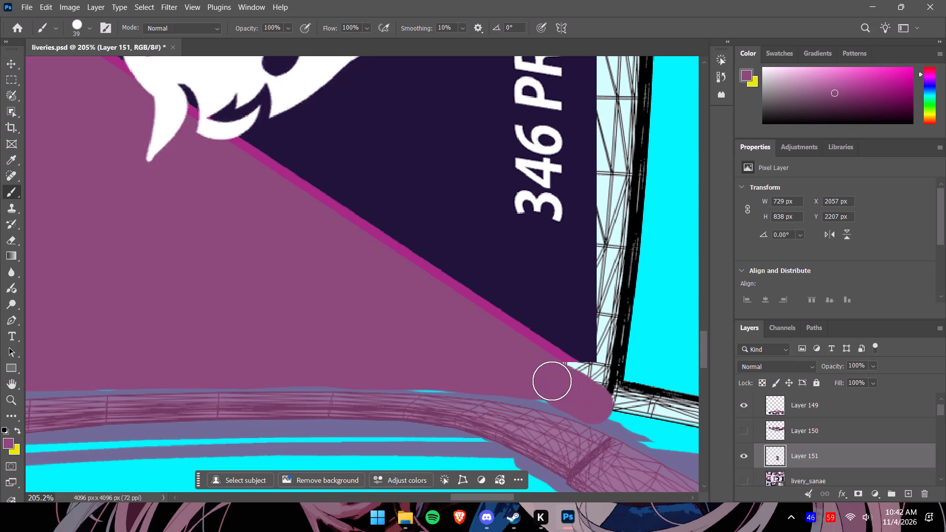
{"action": "left_click_drag", "start_coordinate": [552, 381], "coordinate": [546, 383]}
Paint the roof's windshield-side strip purple on Layer 151, from the magenta diagonal stripe's end down to the corner beside Layer 149.
{"action": "scroll", "coordinate": [305, 322], "scroll_direction": "down", "scroll_amount": 5, "text": "alt"}
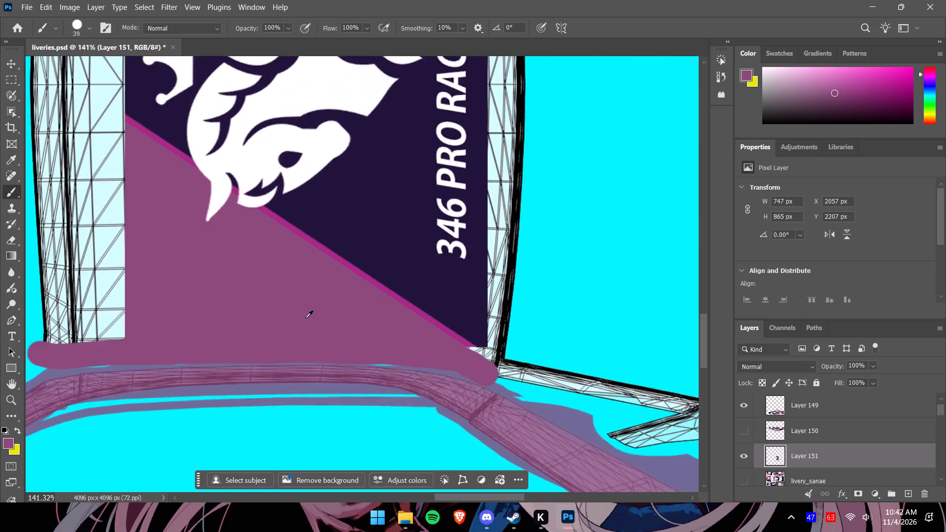
{"action": "scroll", "coordinate": [305, 318], "scroll_direction": "down", "scroll_amount": 3, "text": "alt"}
{"action": "scroll", "coordinate": [70, 133], "scroll_direction": "up", "scroll_amount": 7, "text": "alt"}
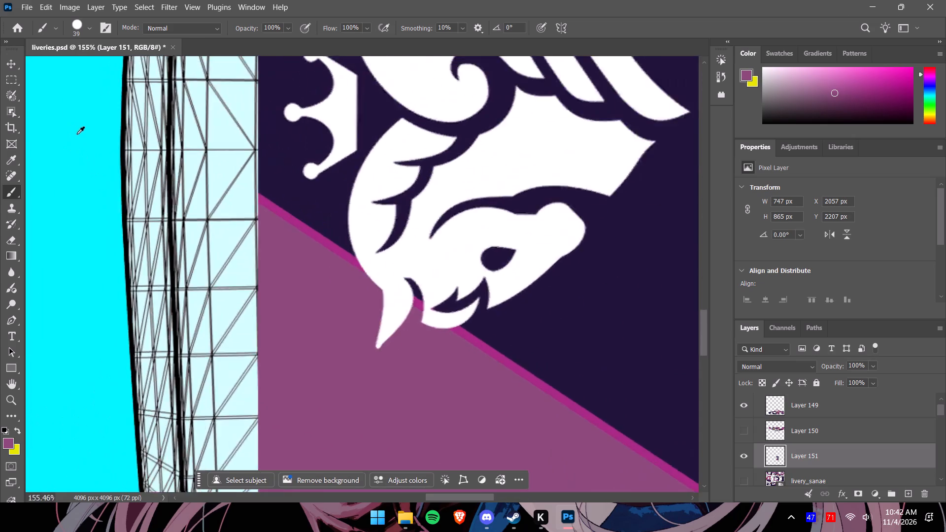
{"action": "scroll", "coordinate": [77, 134], "scroll_direction": "up", "scroll_amount": 4, "text": "alt"}
{"action": "left_click_drag", "start_coordinate": [306, 244], "coordinate": [75, 147]}
{"action": "left_click_drag", "start_coordinate": [112, 187], "coordinate": [330, 286]}
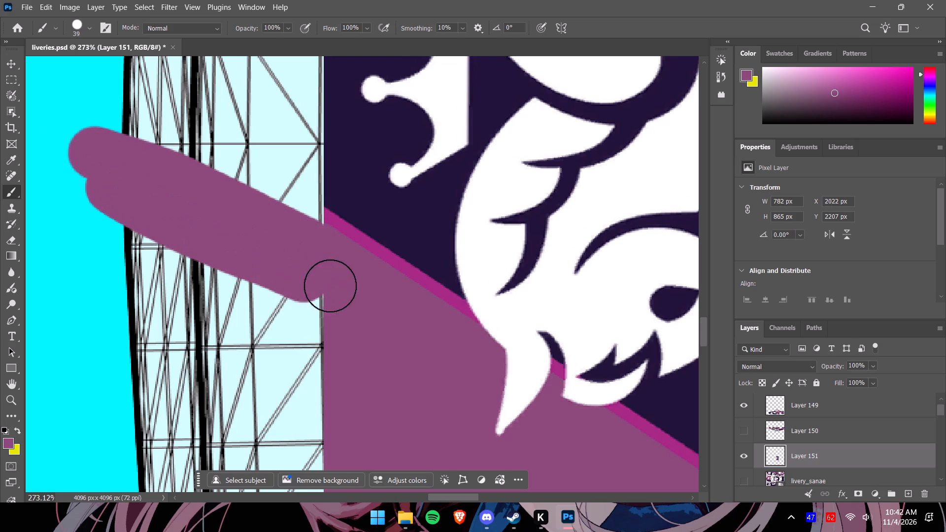
{"action": "left_click_drag", "start_coordinate": [330, 286], "coordinate": [165, 323]}
{"action": "scroll", "coordinate": [166, 320], "scroll_direction": "down", "scroll_amount": 11, "text": "alt"}
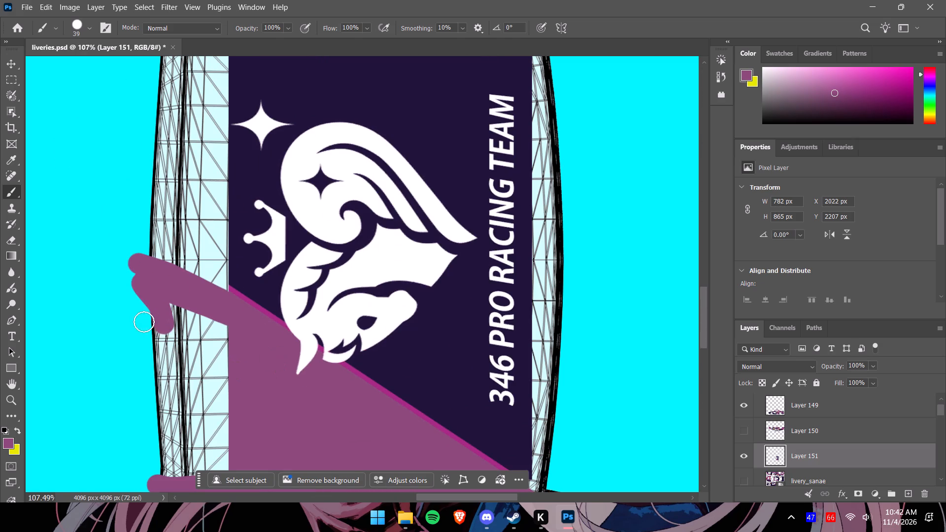
{"action": "left_click_drag", "start_coordinate": [151, 316], "coordinate": [227, 468]}
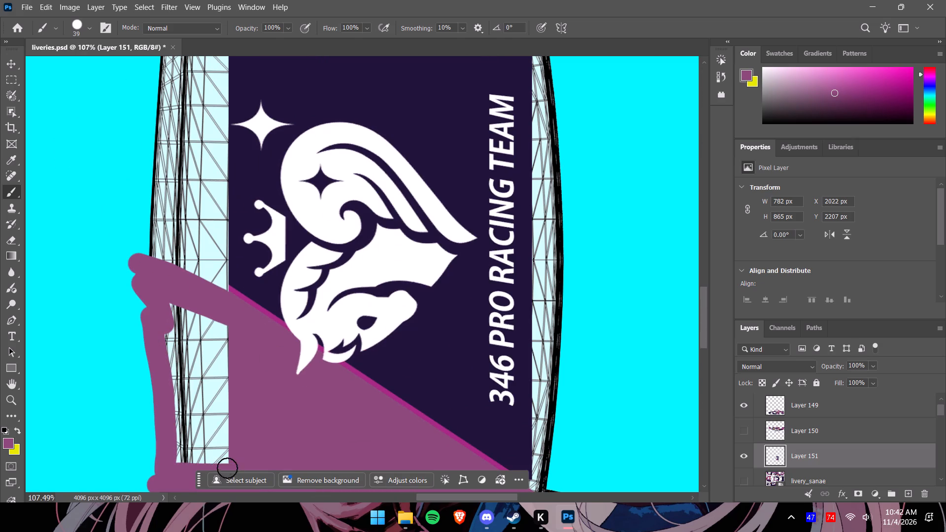
{"action": "left_click_drag", "start_coordinate": [227, 468], "coordinate": [230, 427]}
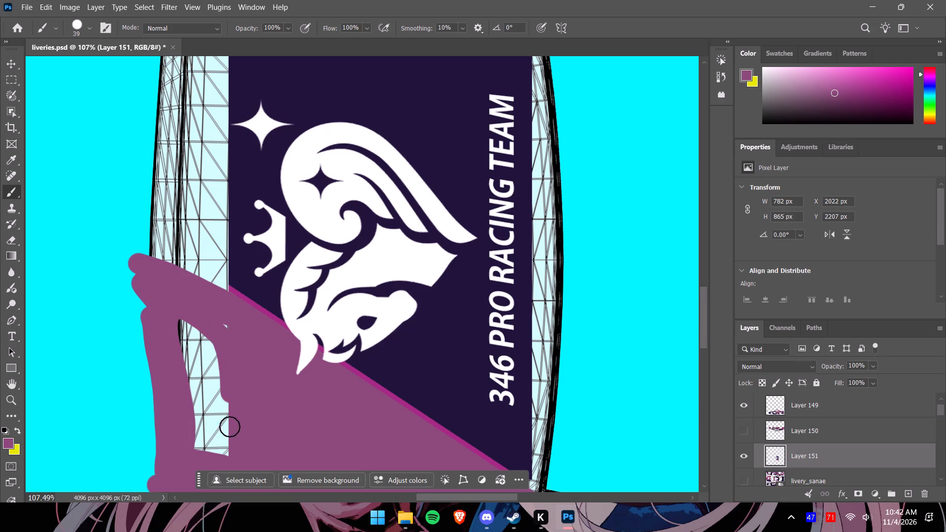
{"action": "left_click_drag", "start_coordinate": [230, 427], "coordinate": [222, 324]}
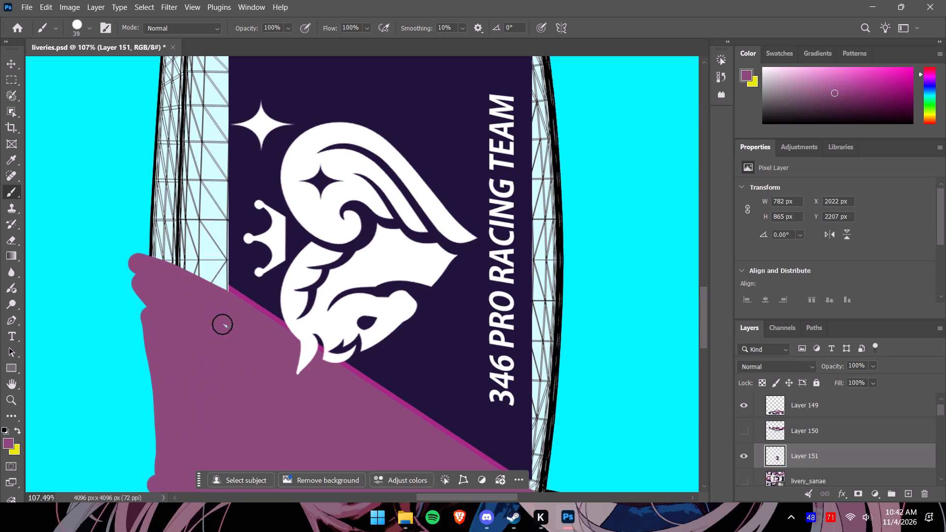
{"action": "left_click_drag", "start_coordinate": [222, 324], "coordinate": [226, 348]}
Sample the roof piece's navy and paint it across the windshield-side strip above the purple, leaving a narrow gap for the diagonal stripe.
{"action": "left_click", "coordinate": [248, 256], "text": "alt"}
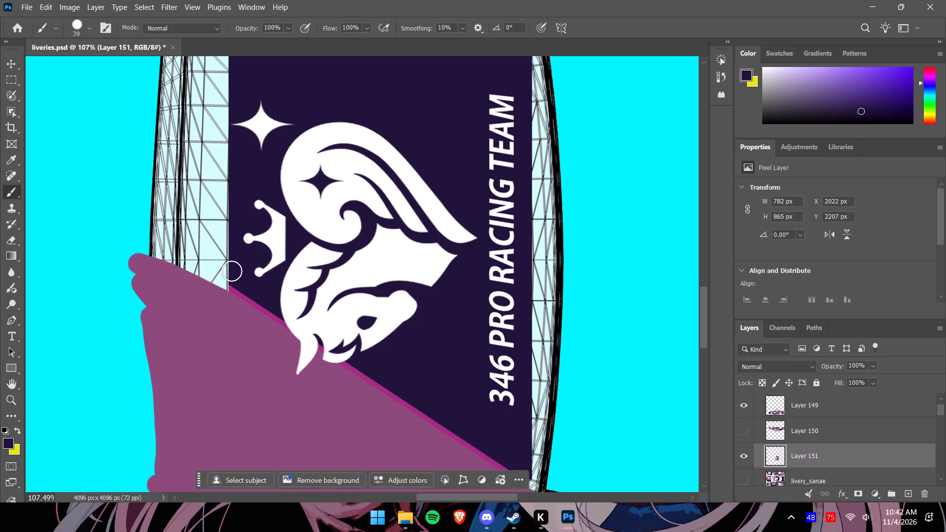
{"action": "left_click_drag", "start_coordinate": [230, 272], "coordinate": [116, 181]}
{"action": "left_click_drag", "start_coordinate": [152, 230], "coordinate": [153, 233]}
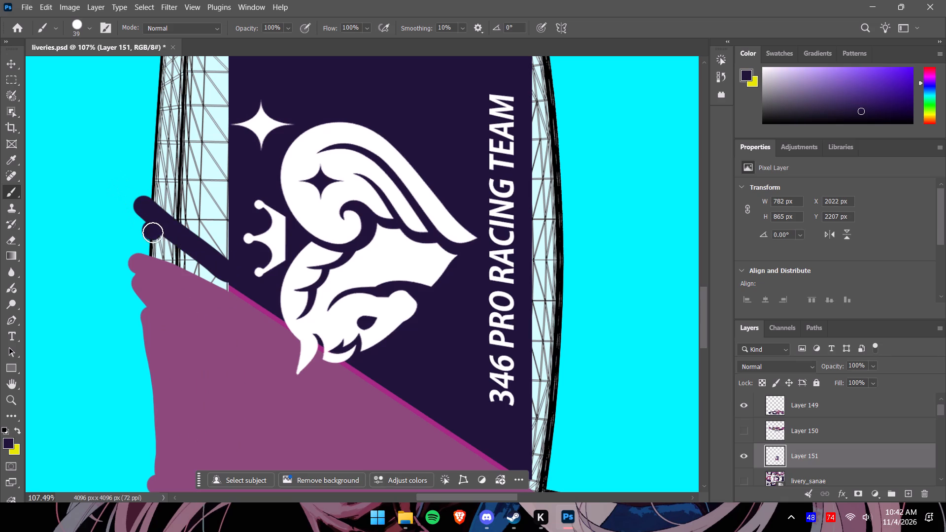
{"action": "left_click_drag", "start_coordinate": [153, 233], "coordinate": [231, 271]}
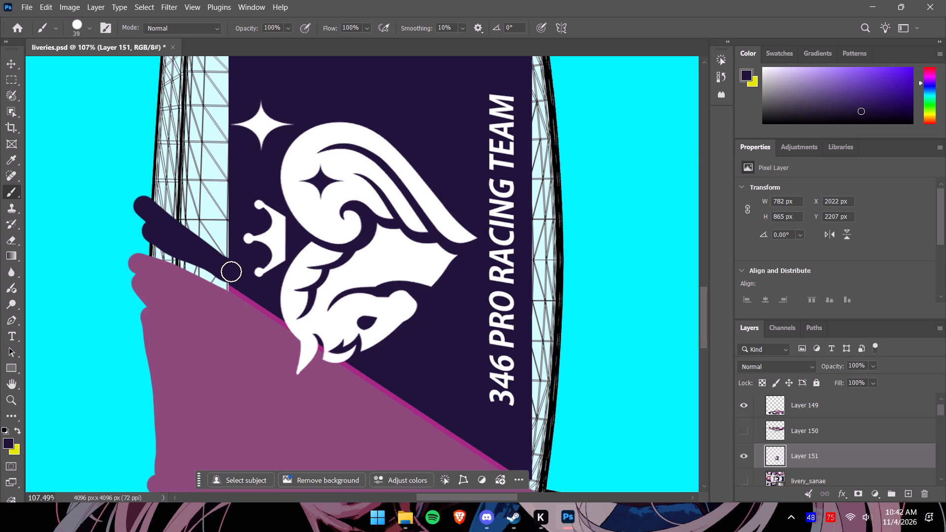
{"action": "left_click_drag", "start_coordinate": [231, 271], "coordinate": [217, 265]}
{"action": "left_click_drag", "start_coordinate": [217, 265], "coordinate": [157, 235]}
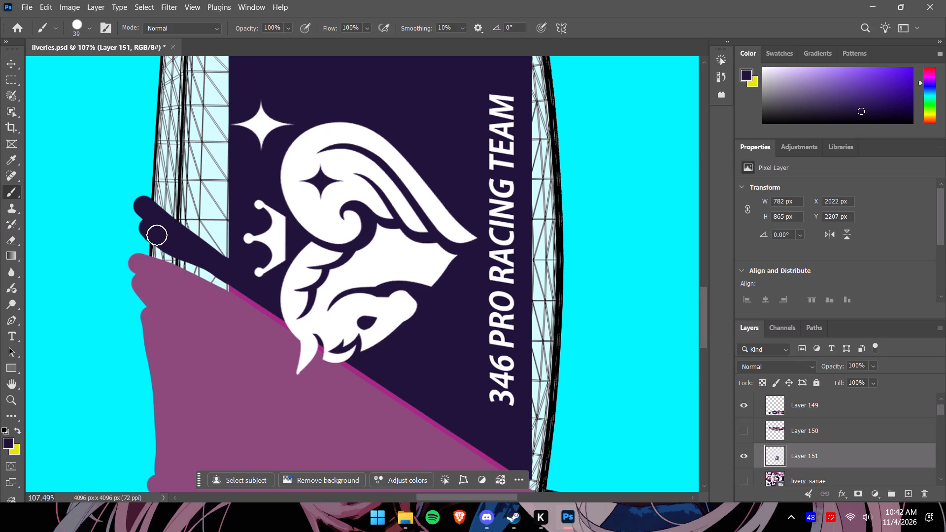
{"action": "left_click_drag", "start_coordinate": [157, 235], "coordinate": [207, 261]}
{"action": "left_click_drag", "start_coordinate": [207, 261], "coordinate": [211, 263]}
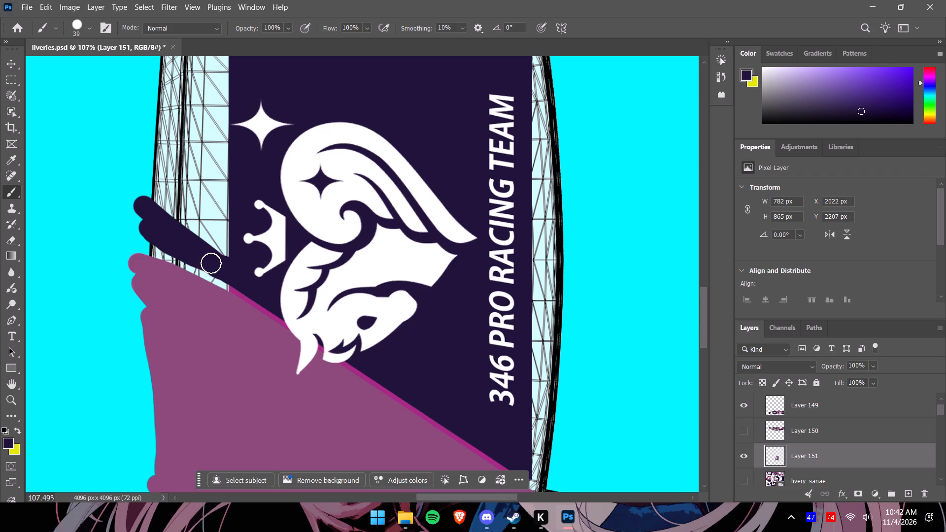
{"action": "left_click_drag", "start_coordinate": [211, 263], "coordinate": [195, 252]}
{"action": "left_click_drag", "start_coordinate": [228, 252], "coordinate": [155, 157]}
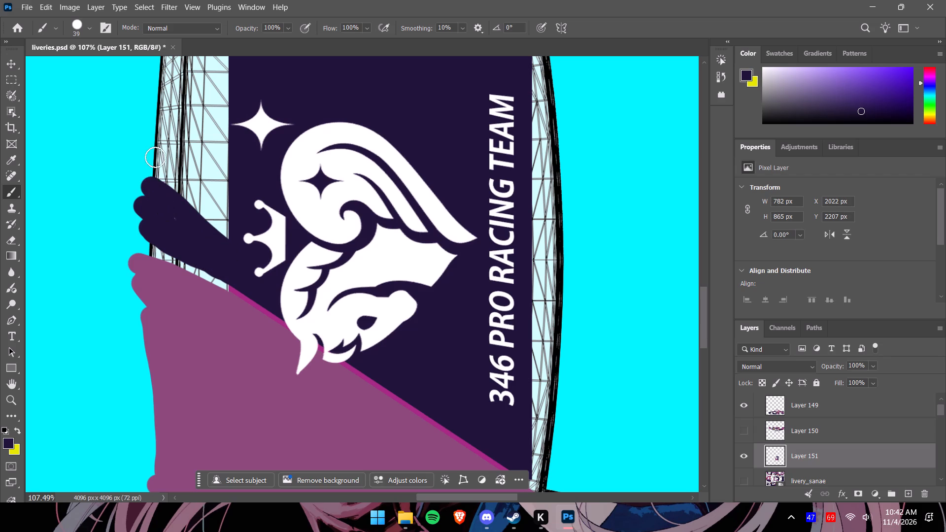
{"action": "left_click_drag", "start_coordinate": [155, 157], "coordinate": [165, 110]}
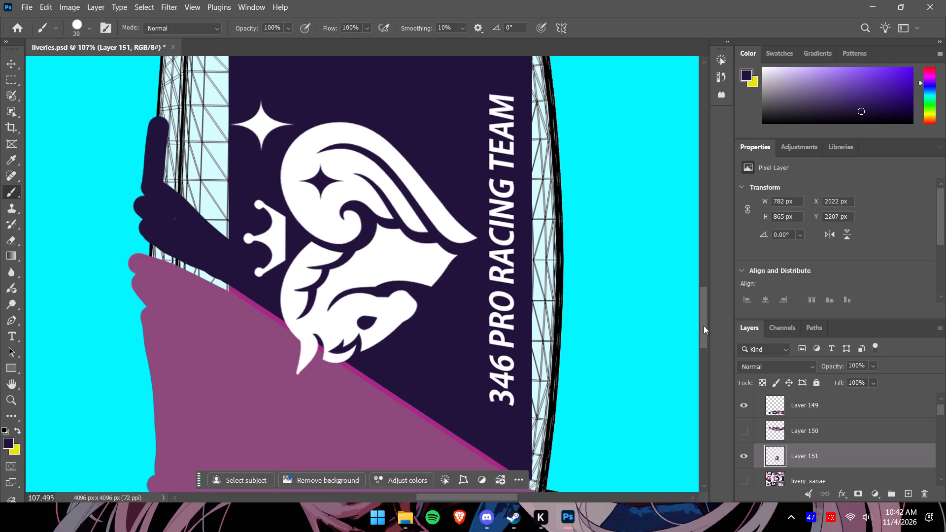
Paint the roof's rear-window strip navy beside the 346 PRO RACING TEAM lettering, from the purple corner to the navy artwork's far end.
{"action": "left_click_drag", "start_coordinate": [704, 326], "coordinate": [703, 336]}
{"action": "left_click_drag", "start_coordinate": [527, 392], "coordinate": [530, 399]}
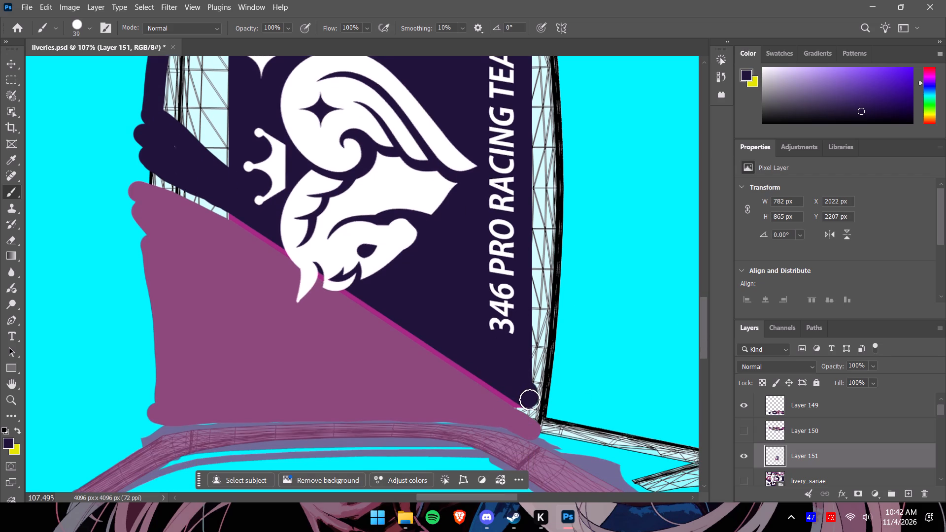
{"action": "left_click_drag", "start_coordinate": [530, 399], "coordinate": [543, 376]}
{"action": "left_click_drag", "start_coordinate": [543, 376], "coordinate": [553, 323]}
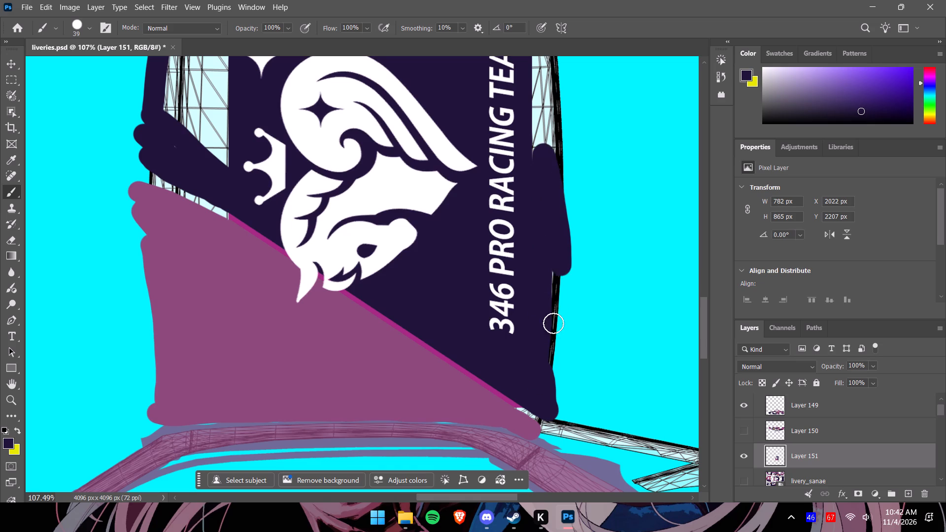
{"action": "left_click_drag", "start_coordinate": [553, 323], "coordinate": [542, 378]}
{"action": "left_click_drag", "start_coordinate": [704, 338], "coordinate": [703, 325]}
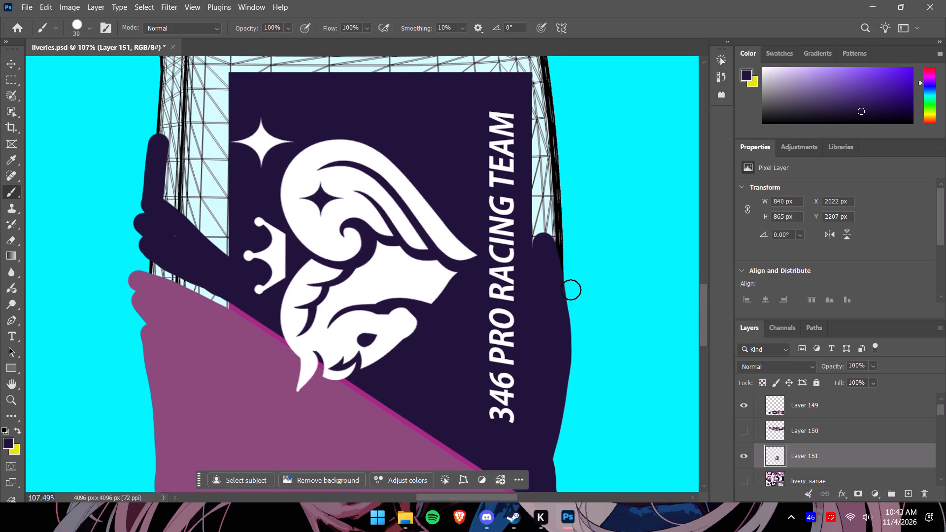
{"action": "left_click_drag", "start_coordinate": [571, 287], "coordinate": [539, 249]}
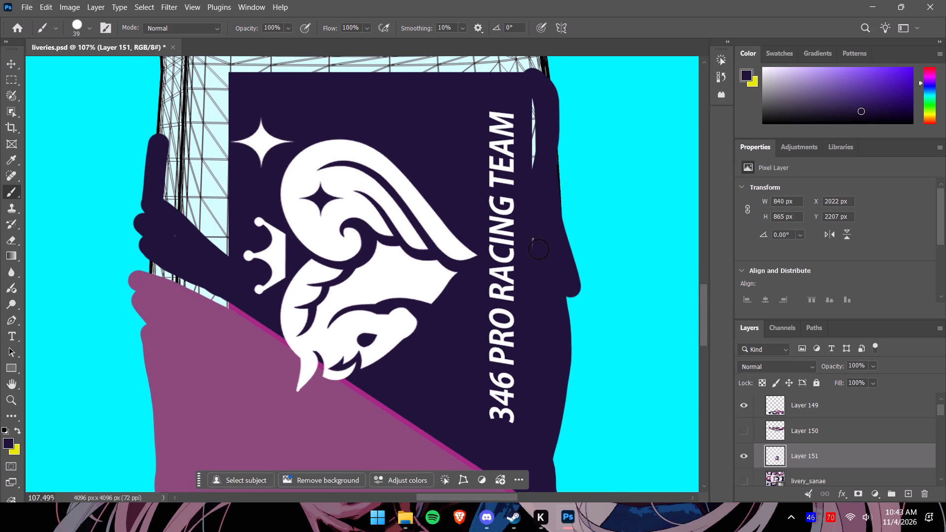
{"action": "left_click_drag", "start_coordinate": [539, 249], "coordinate": [533, 93]}
{"action": "left_click_drag", "start_coordinate": [568, 231], "coordinate": [550, 131]}
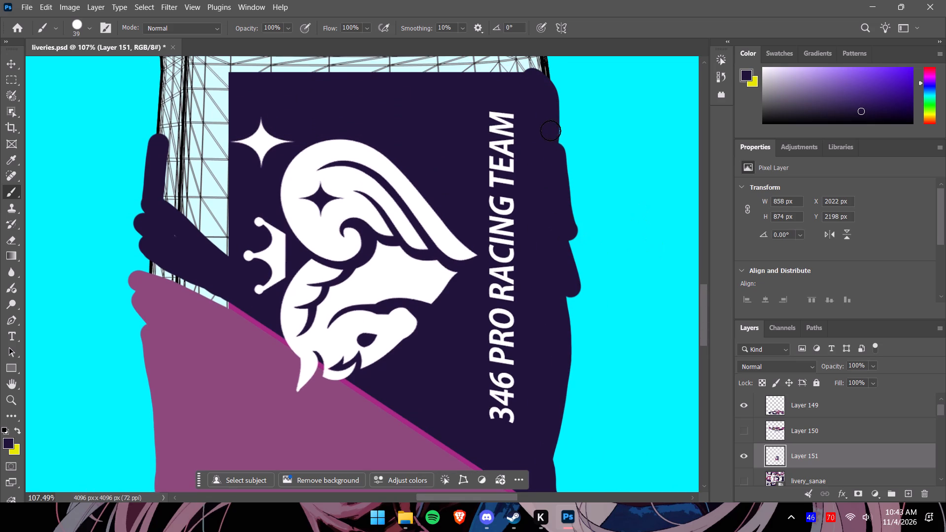
{"action": "left_click_drag", "start_coordinate": [550, 131], "coordinate": [550, 132]}
Paint a navy border along the roof's opposite side edge and down the windshield edge to the existing navy strokes.
{"action": "left_click_drag", "start_coordinate": [702, 322], "coordinate": [700, 301]}
{"action": "left_click_drag", "start_coordinate": [545, 228], "coordinate": [545, 223]}
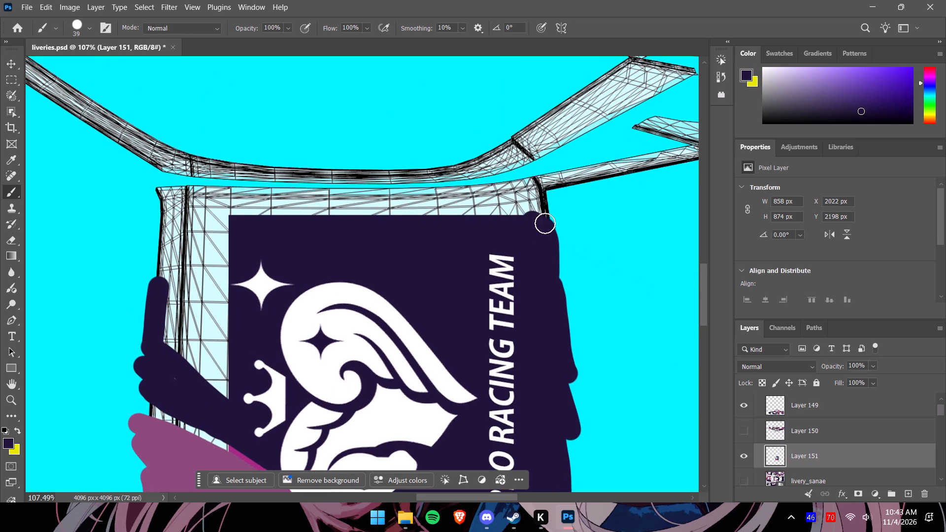
{"action": "left_click_drag", "start_coordinate": [545, 223], "coordinate": [409, 194]}
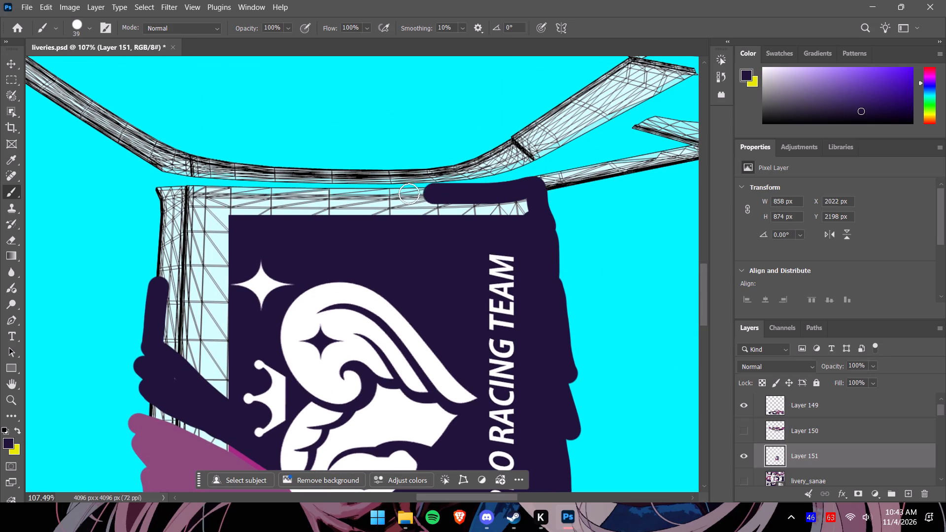
{"action": "left_click_drag", "start_coordinate": [409, 194], "coordinate": [158, 191]}
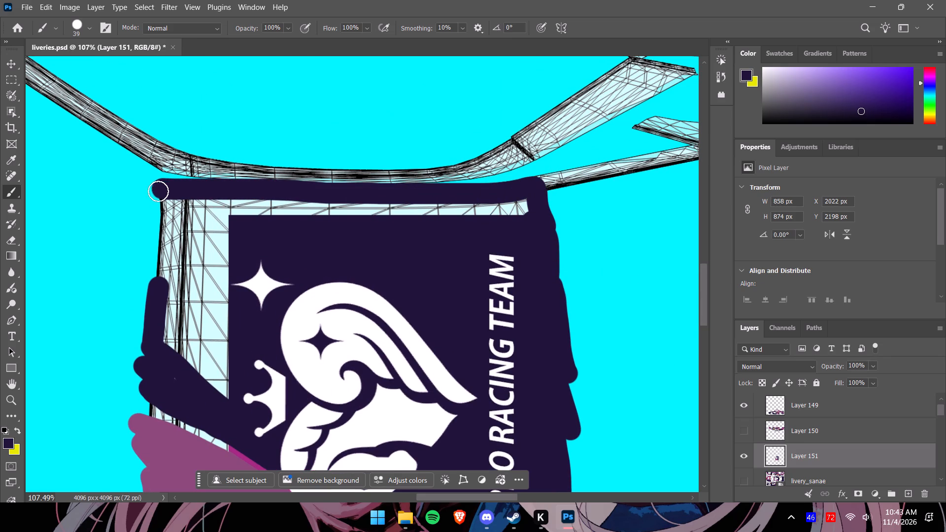
{"action": "left_click_drag", "start_coordinate": [158, 191], "coordinate": [168, 337]}
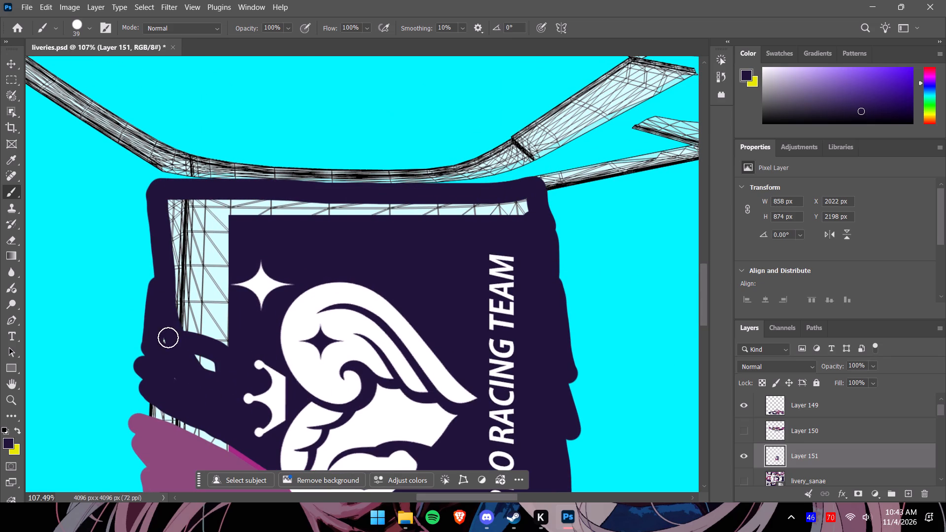
{"action": "left_click_drag", "start_coordinate": [168, 337], "coordinate": [214, 345]}
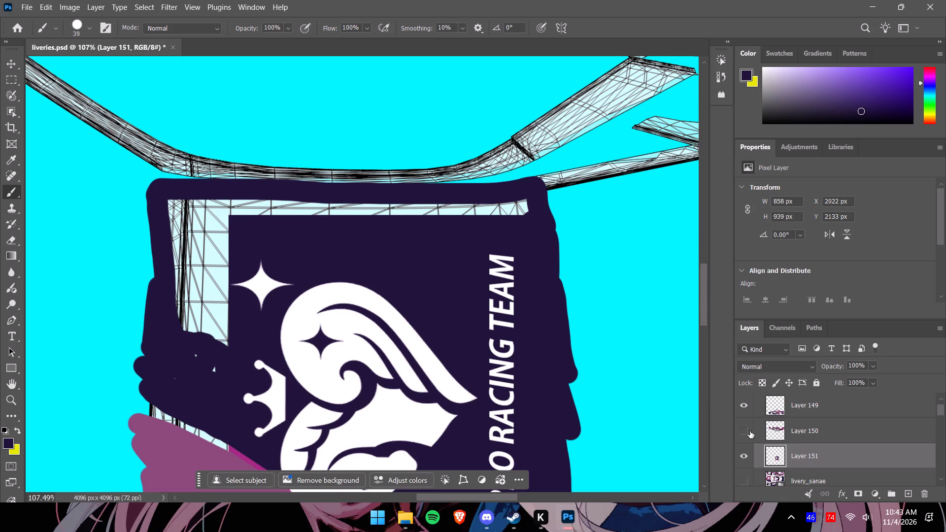
Show Layer 150 and fill the remaining wireframe gaps between the navy border and the roof artwork with navy on Layer 151.
{"action": "left_click", "coordinate": [747, 430]}
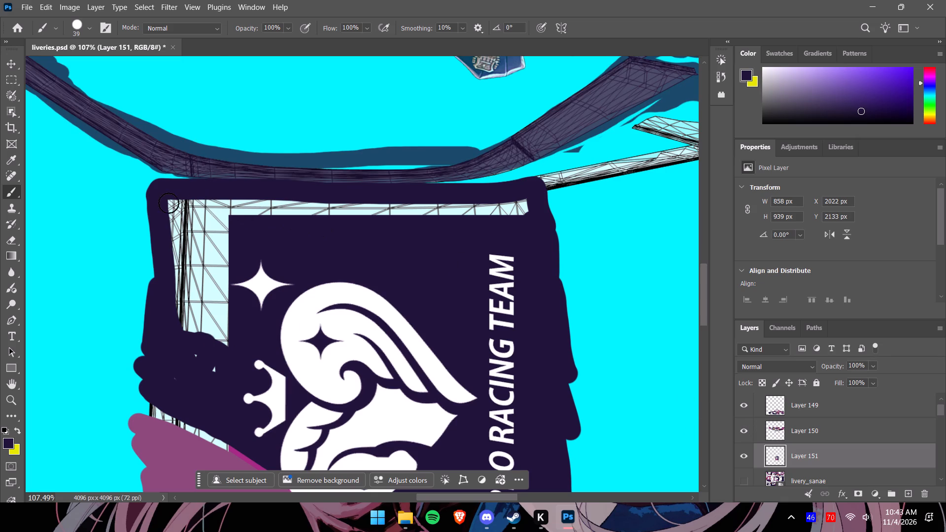
{"action": "left_click_drag", "start_coordinate": [169, 203], "coordinate": [209, 210]}
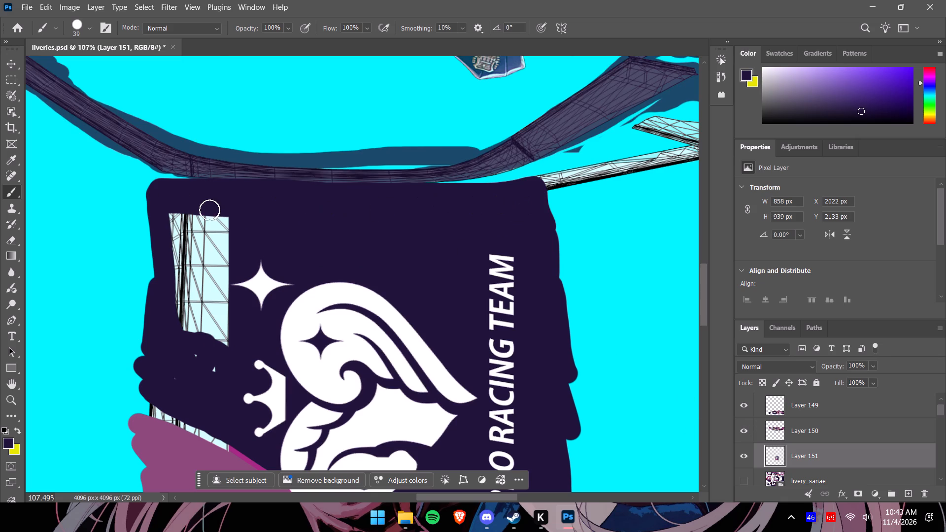
{"action": "left_click_drag", "start_coordinate": [209, 210], "coordinate": [166, 381]}
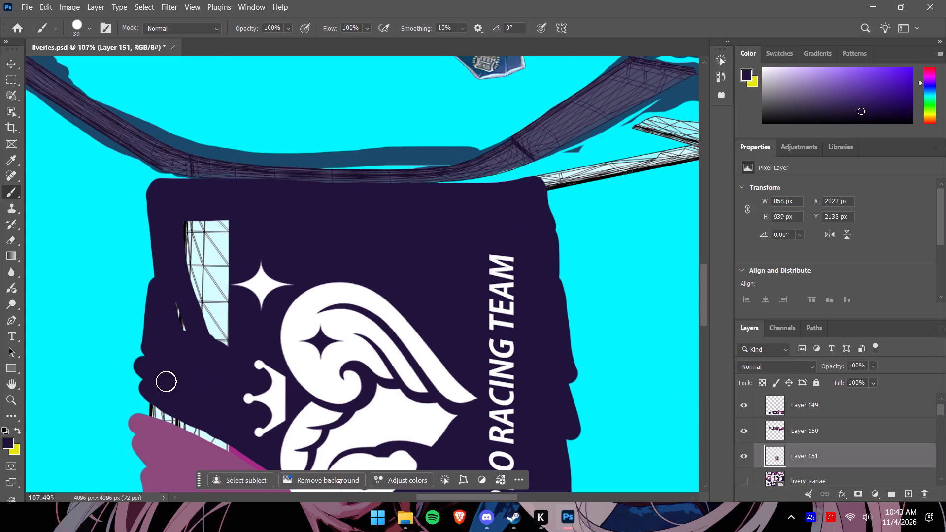
{"action": "left_click_drag", "start_coordinate": [166, 381], "coordinate": [191, 264]}
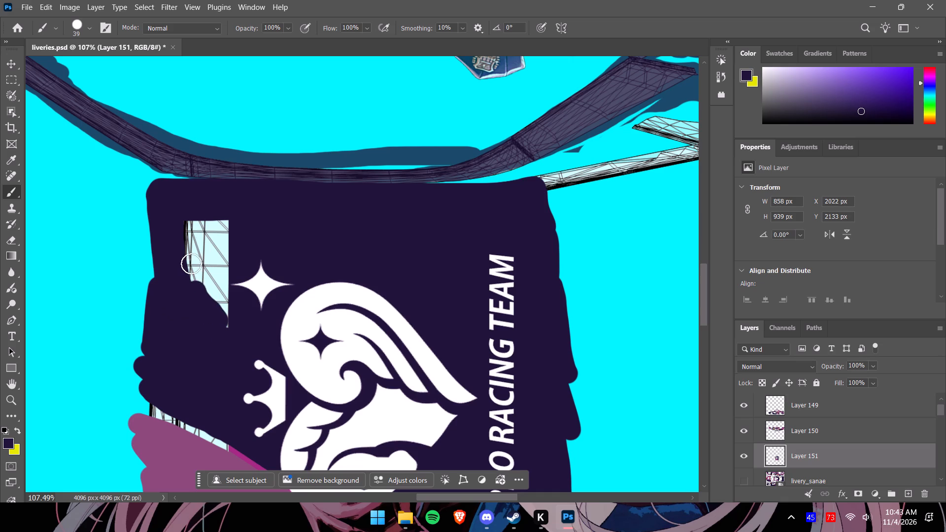
{"action": "left_click_drag", "start_coordinate": [191, 264], "coordinate": [216, 296]}
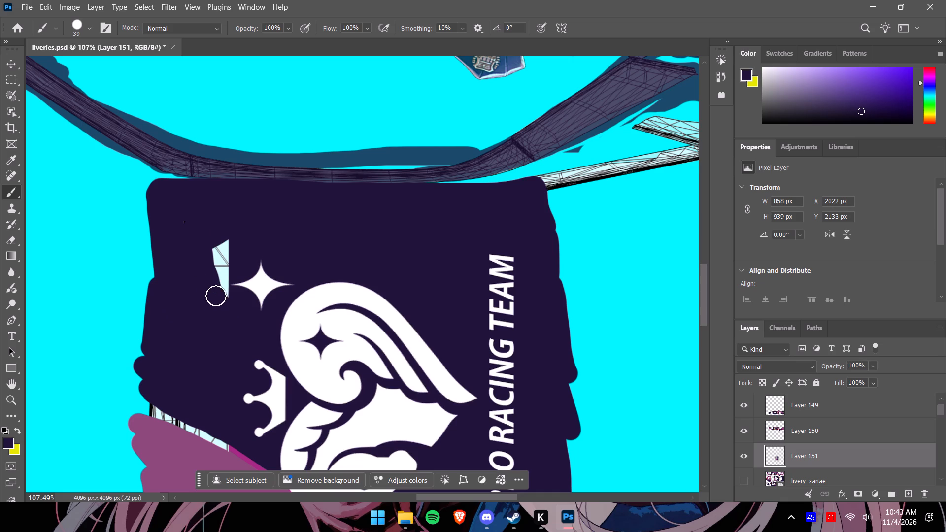
{"action": "left_click_drag", "start_coordinate": [216, 296], "coordinate": [218, 275]}
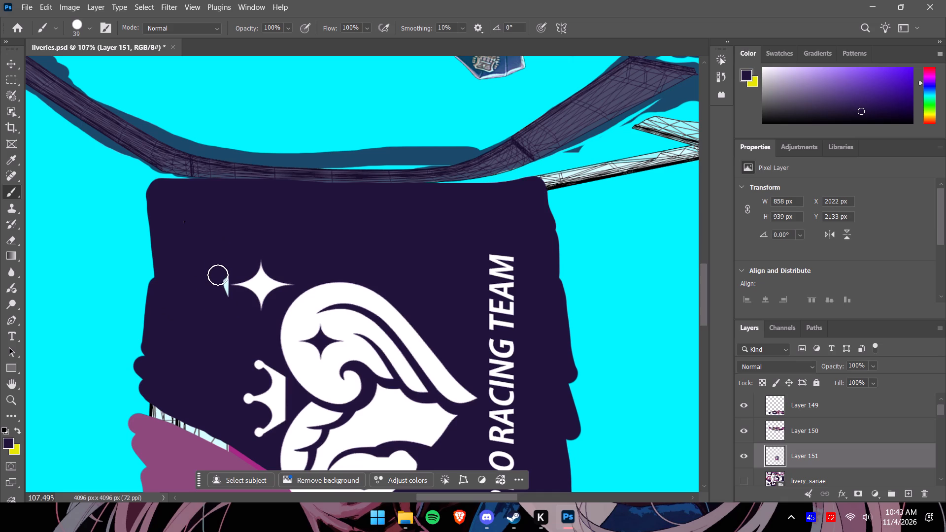
{"action": "left_click_drag", "start_coordinate": [218, 275], "coordinate": [218, 268]}
{"action": "left_click_drag", "start_coordinate": [218, 268], "coordinate": [161, 341]}
Sample the diagonal stripe's magenta and, with a 4 px brush, paint a line through the wireframe gap from the windshield-side roof edge to the stripe.
{"action": "left_click_drag", "start_coordinate": [161, 341], "coordinate": [163, 356]}
{"action": "left_click_drag", "start_coordinate": [711, 296], "coordinate": [709, 303]}
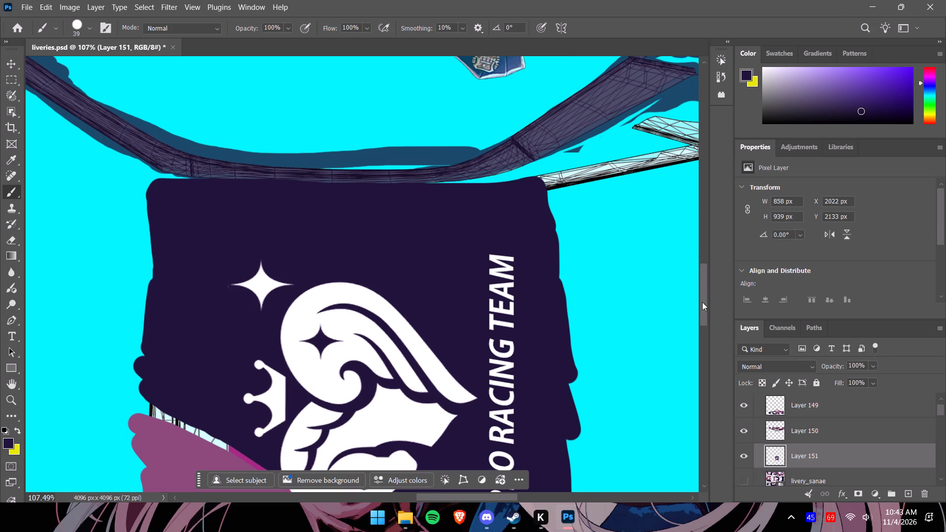
{"action": "left_click_drag", "start_coordinate": [702, 302], "coordinate": [705, 327]}
{"action": "scroll", "coordinate": [183, 246], "scroll_direction": "up", "scroll_amount": 11, "text": "alt"}
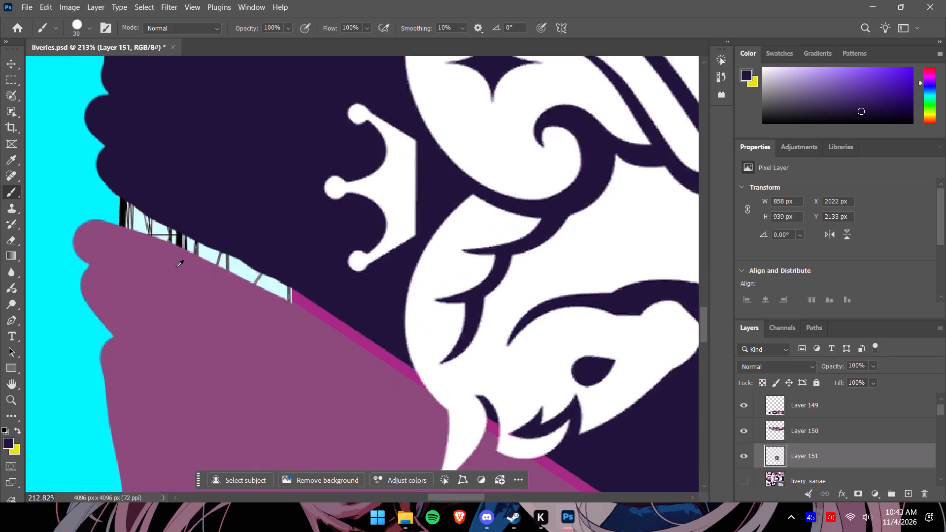
{"action": "scroll", "coordinate": [176, 267], "scroll_direction": "up", "scroll_amount": 2, "text": "alt"}
{"action": "left_click", "coordinate": [349, 316], "text": "alt"}
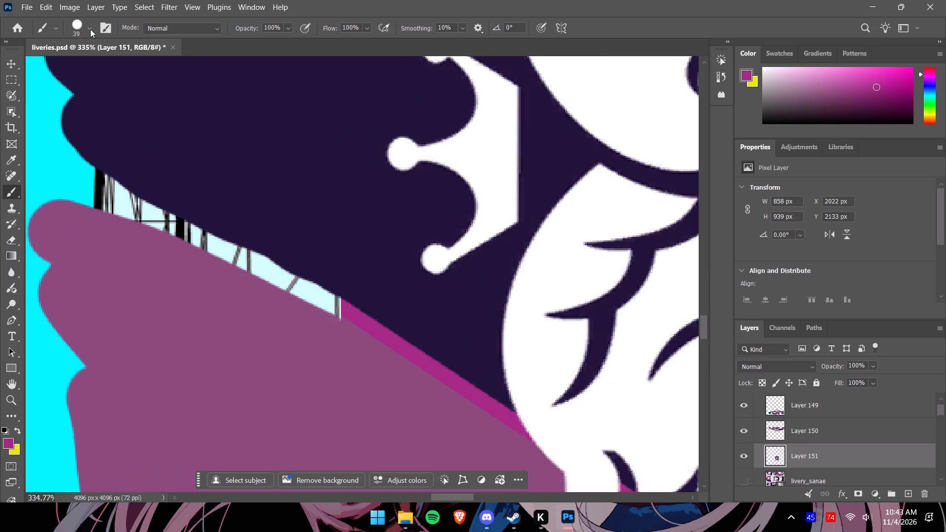
{"action": "left_click", "coordinate": [90, 30]}
{"action": "left_click_drag", "start_coordinate": [133, 52], "coordinate": [99, 49]}
{"action": "key", "text": "4"}
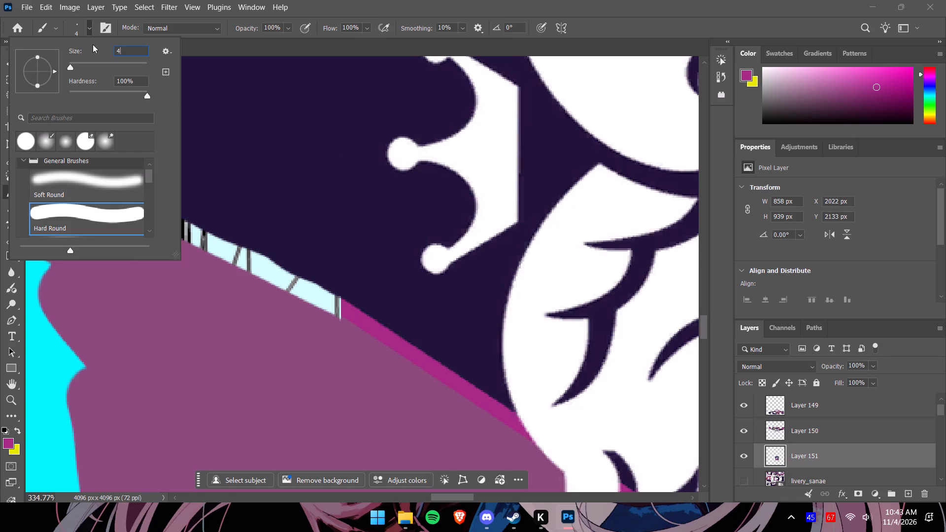
{"action": "left_click", "coordinate": [90, 33]}
{"action": "left_click_drag", "start_coordinate": [94, 188], "coordinate": [173, 233]}
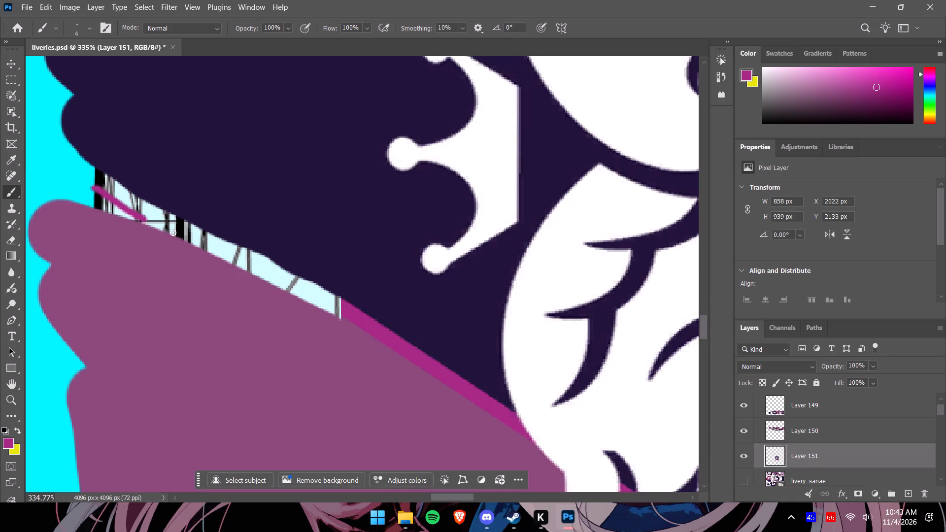
{"action": "left_click_drag", "start_coordinate": [173, 233], "coordinate": [347, 314]}
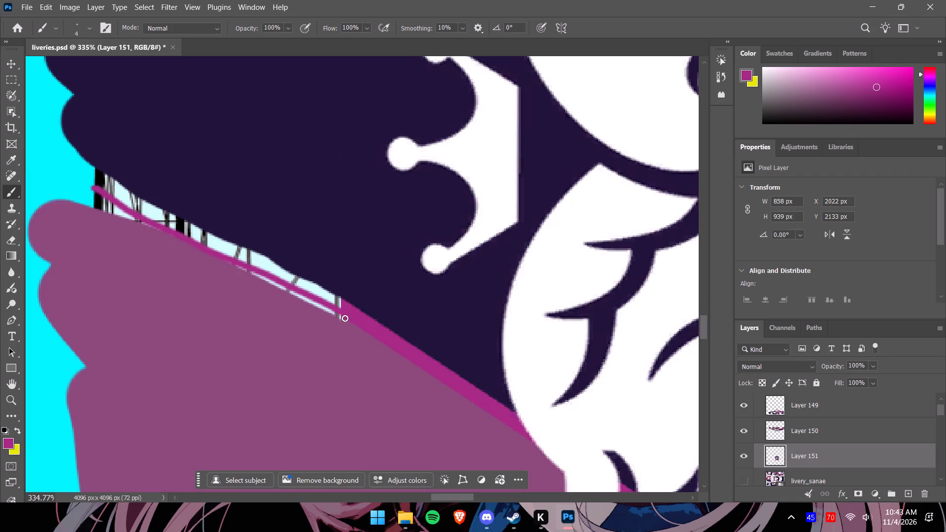
Cover the wireframe slivers between the new magenta line and the purple area, extending the stripe past the roof edge.
{"action": "left_click_drag", "start_coordinate": [344, 318], "coordinate": [305, 298]}
{"action": "left_click_drag", "start_coordinate": [305, 298], "coordinate": [223, 254]}
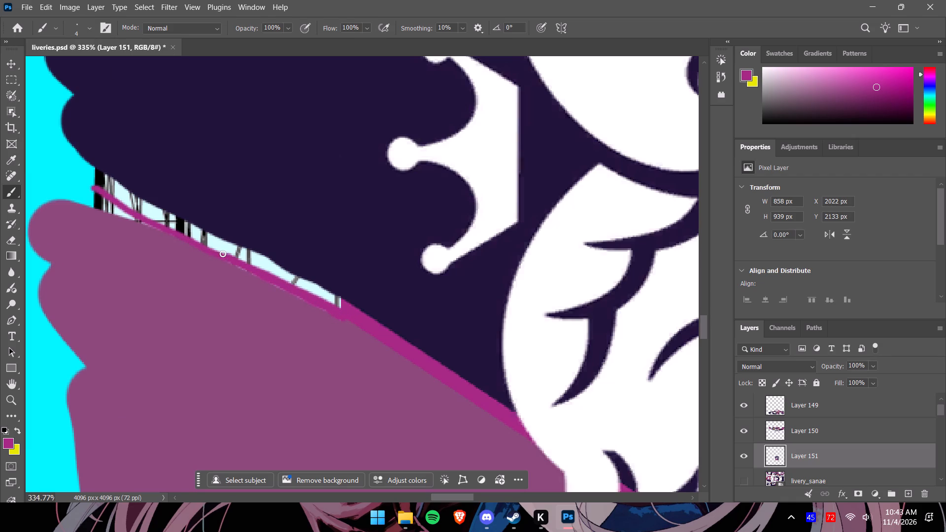
{"action": "left_click_drag", "start_coordinate": [223, 254], "coordinate": [81, 199]}
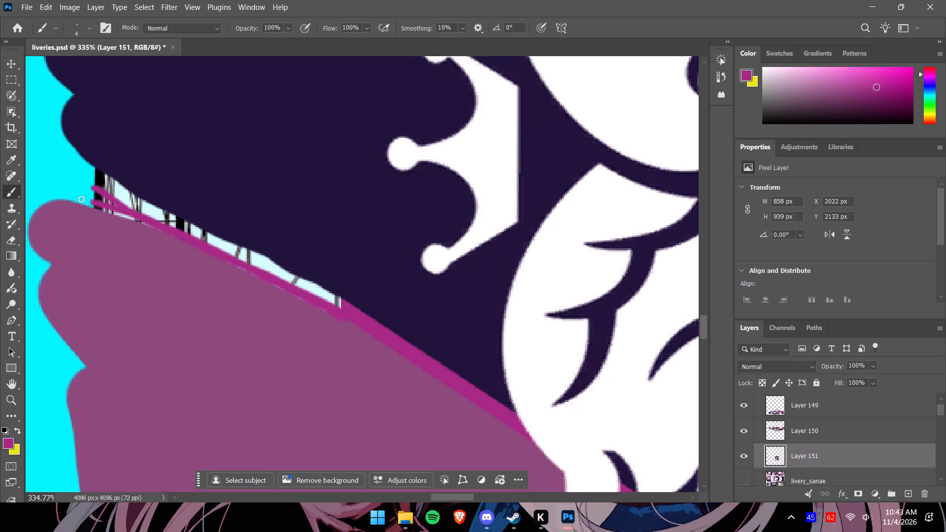
{"action": "left_click_drag", "start_coordinate": [81, 199], "coordinate": [83, 198]}
{"action": "left_click_drag", "start_coordinate": [87, 200], "coordinate": [118, 211]}
{"action": "left_click_drag", "start_coordinate": [118, 211], "coordinate": [127, 217]}
Thicken the magenta line toward the navy area, between the windshield-side roof edge and the original stripe.
{"action": "left_click_drag", "start_coordinate": [127, 217], "coordinate": [92, 191]}
{"action": "left_click_drag", "start_coordinate": [88, 179], "coordinate": [165, 224]}
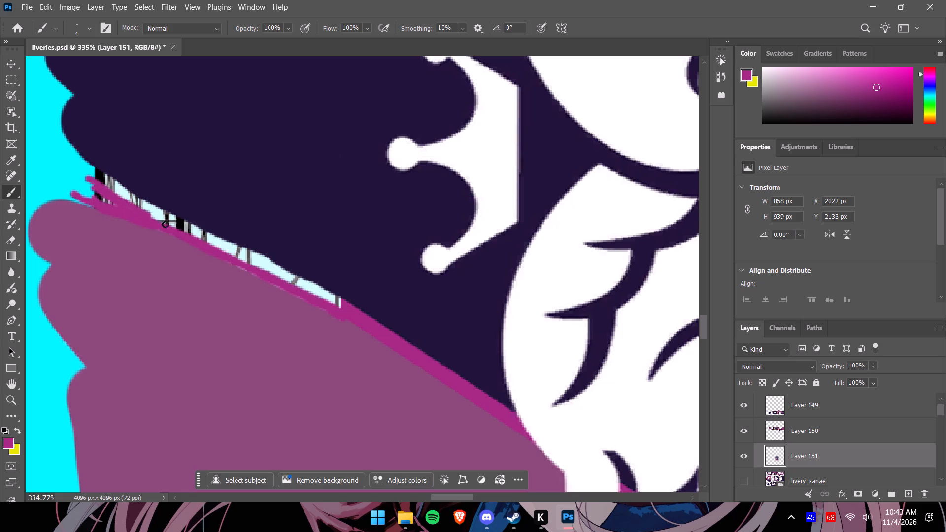
{"action": "left_click_drag", "start_coordinate": [165, 224], "coordinate": [335, 302]}
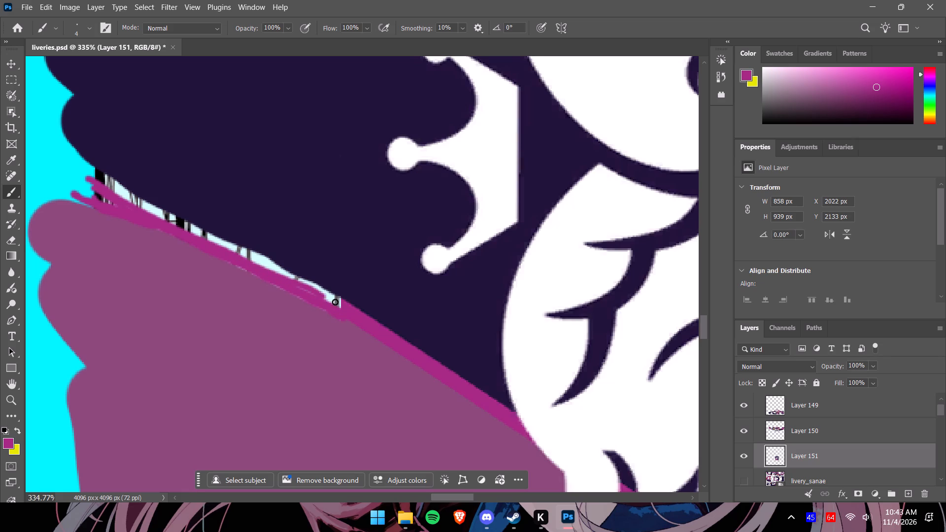
{"action": "left_click_drag", "start_coordinate": [335, 302], "coordinate": [349, 307]}
{"action": "left_click_drag", "start_coordinate": [346, 308], "coordinate": [295, 285]}
{"action": "left_click_drag", "start_coordinate": [343, 303], "coordinate": [303, 285]}
{"action": "left_click_drag", "start_coordinate": [335, 299], "coordinate": [329, 298]}
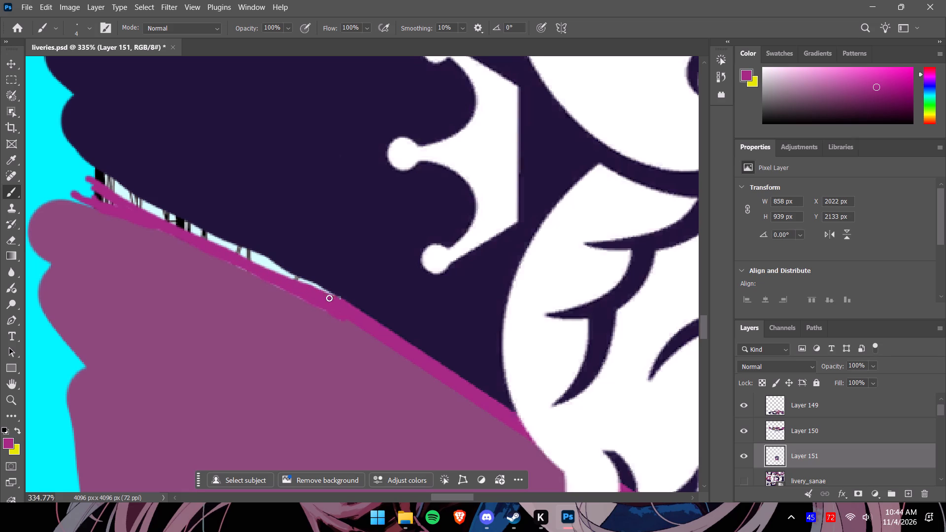
{"action": "left_click_drag", "start_coordinate": [329, 298], "coordinate": [205, 240]}
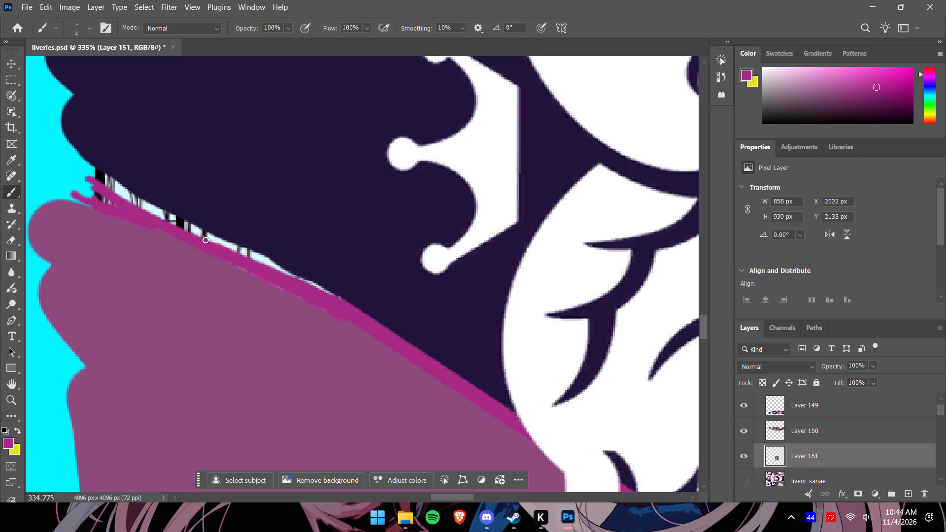
{"action": "left_click_drag", "start_coordinate": [205, 240], "coordinate": [89, 182]}
Fill in the magenta stripe's roof-edge end and go over its full length to cover the wireframe up to the original stripe.
{"action": "left_click_drag", "start_coordinate": [94, 191], "coordinate": [103, 195]}
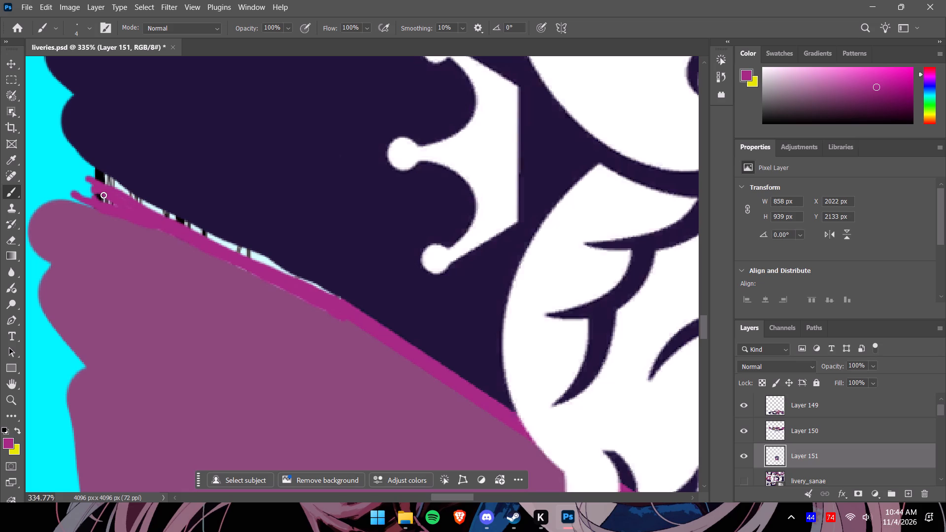
{"action": "left_click_drag", "start_coordinate": [103, 195], "coordinate": [108, 190]}
{"action": "left_click_drag", "start_coordinate": [108, 190], "coordinate": [247, 254]}
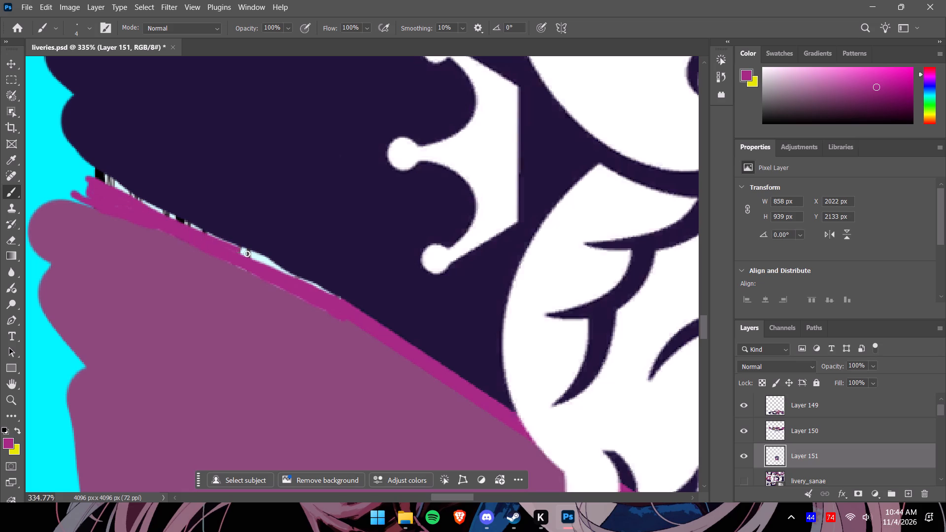
{"action": "left_click_drag", "start_coordinate": [247, 254], "coordinate": [338, 297]}
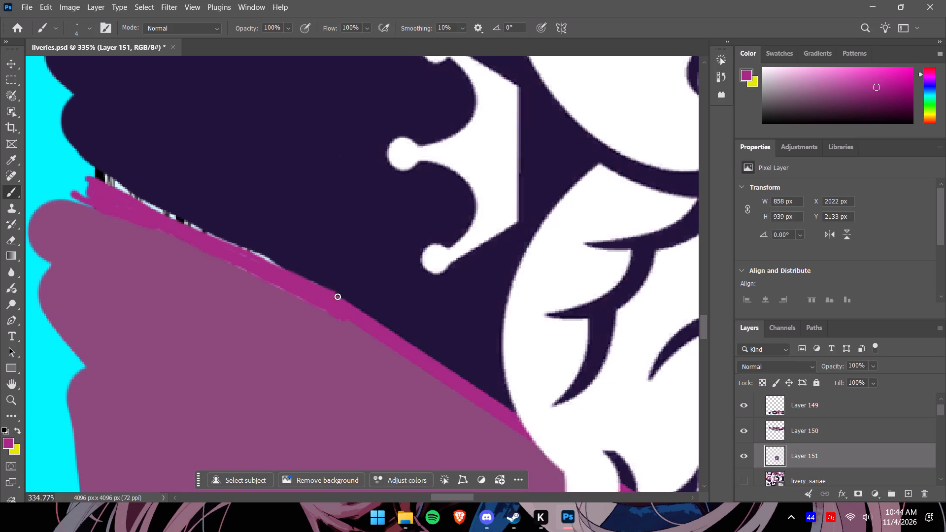
{"action": "left_click_drag", "start_coordinate": [338, 297], "coordinate": [347, 305]}
{"action": "left_click_drag", "start_coordinate": [346, 313], "coordinate": [312, 299]}
{"action": "left_click_drag", "start_coordinate": [312, 299], "coordinate": [154, 213]}
{"action": "left_click_drag", "start_coordinate": [154, 213], "coordinate": [170, 220]}
Sample the navy and paint along the magenta extension's upper edge, covering the last wireframe slivers and evening out the stripe.
{"action": "left_click", "coordinate": [161, 198], "text": "alt"}
{"action": "left_click_drag", "start_coordinate": [93, 169], "coordinate": [124, 186]}
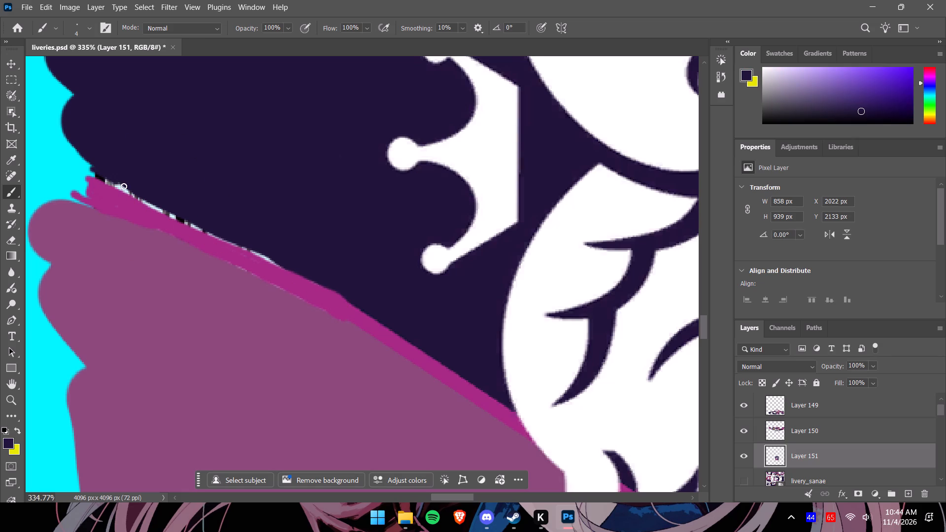
{"action": "left_click_drag", "start_coordinate": [124, 186], "coordinate": [247, 245]}
{"action": "left_click_drag", "start_coordinate": [247, 245], "coordinate": [321, 286]}
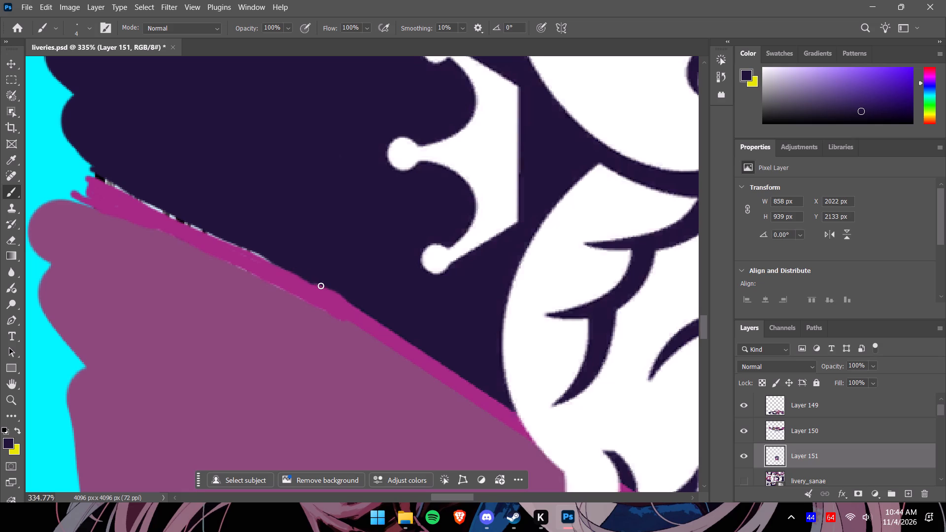
{"action": "left_click_drag", "start_coordinate": [321, 286], "coordinate": [358, 303]}
{"action": "left_click_drag", "start_coordinate": [270, 259], "coordinate": [180, 219]}
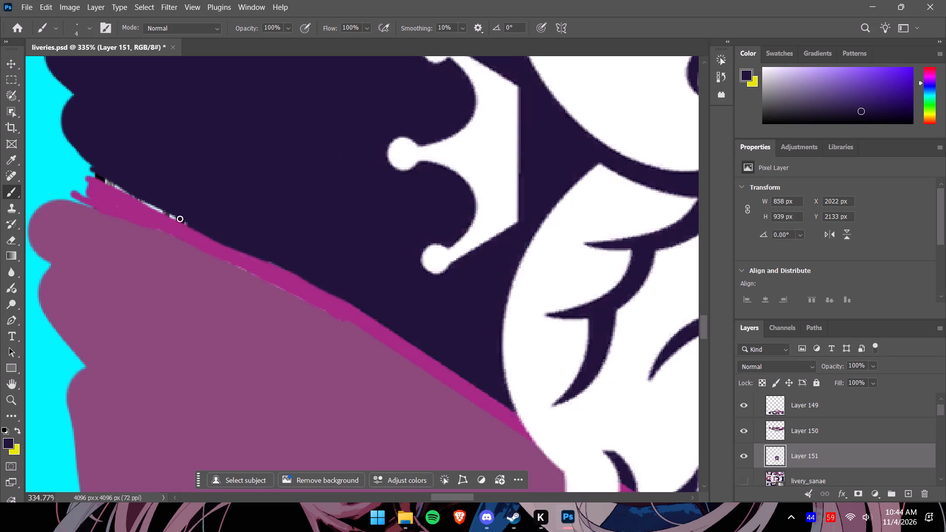
{"action": "left_click_drag", "start_coordinate": [180, 219], "coordinate": [91, 183]}
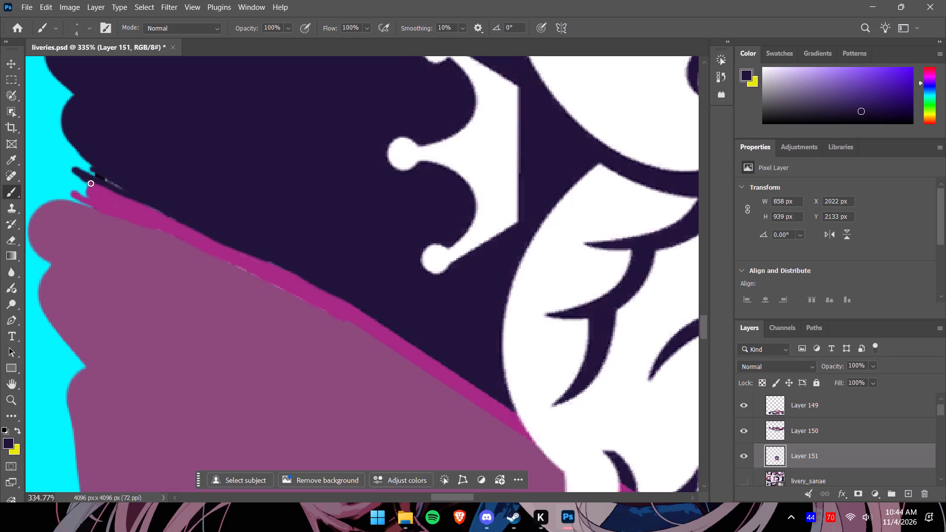
{"action": "left_click_drag", "start_coordinate": [91, 183], "coordinate": [151, 208]}
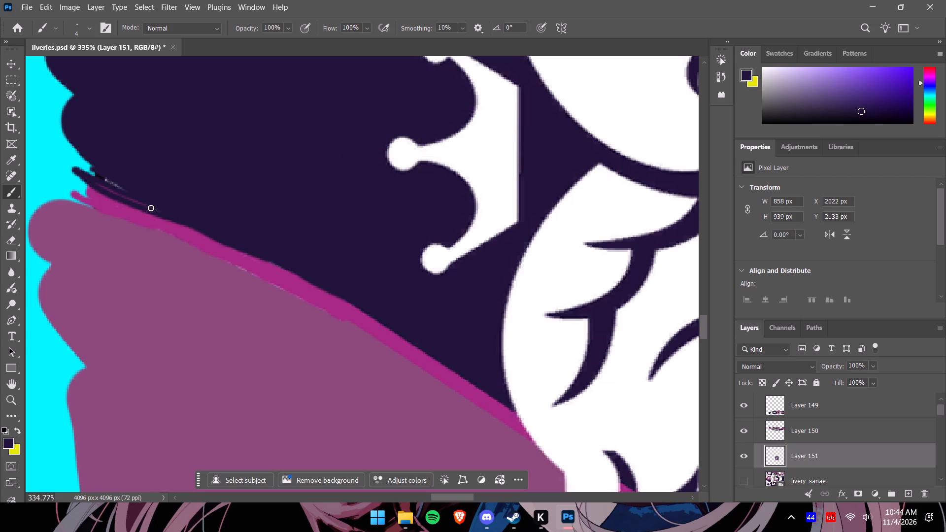
{"action": "left_click_drag", "start_coordinate": [151, 208], "coordinate": [94, 171]}
{"action": "left_click_drag", "start_coordinate": [94, 171], "coordinate": [250, 251]}
{"action": "left_click_drag", "start_coordinate": [250, 251], "coordinate": [339, 291]}
Sample the magenta and extend the diagonal stripe along the purple area's edge to the roof corner near the 346 PRO RACING TEAM text.
{"action": "scroll", "coordinate": [201, 245], "scroll_direction": "down", "scroll_amount": 17, "text": "alt"}
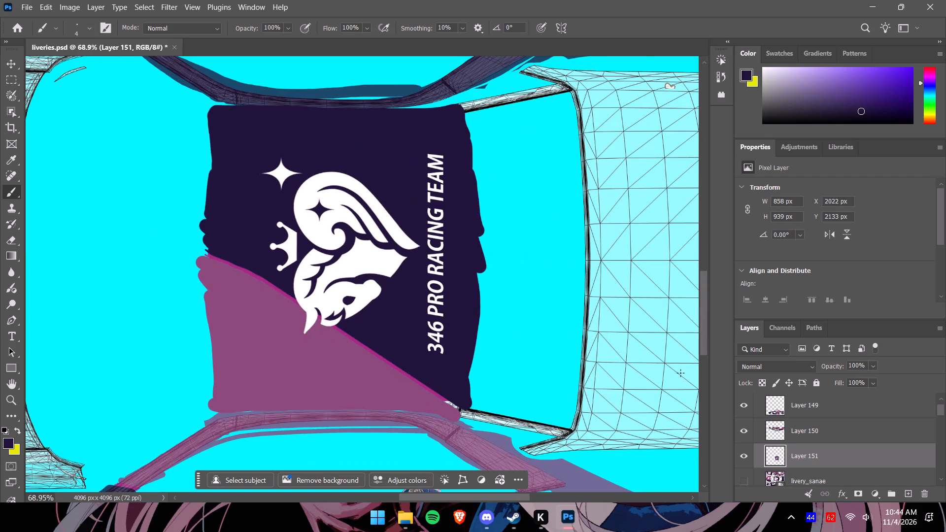
{"action": "left_click_drag", "start_coordinate": [707, 328], "coordinate": [704, 343]}
{"action": "scroll", "coordinate": [445, 339], "scroll_direction": "up", "scroll_amount": 13, "text": "alt"}
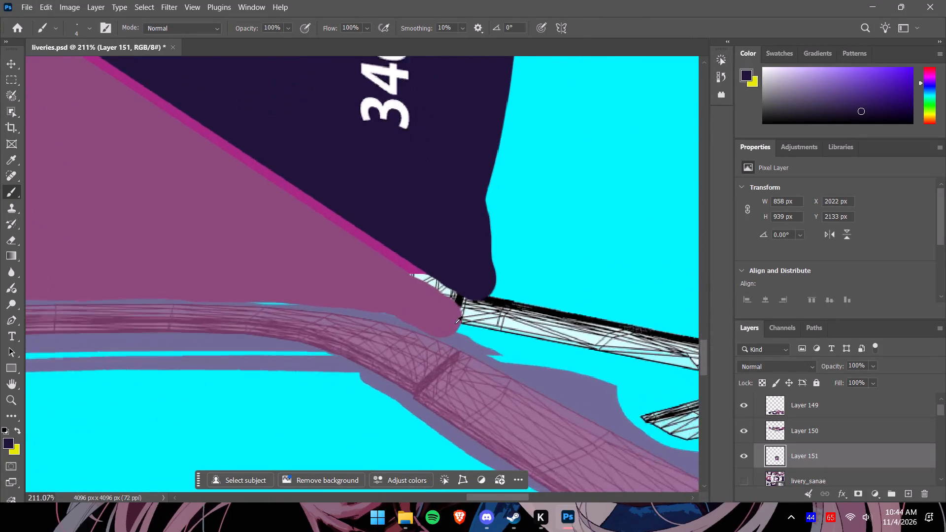
{"action": "scroll", "coordinate": [455, 324], "scroll_direction": "up", "scroll_amount": 6, "text": "alt"}
{"action": "left_click", "coordinate": [359, 204], "text": "alt"}
{"action": "left_click_drag", "start_coordinate": [360, 210], "coordinate": [367, 213]}
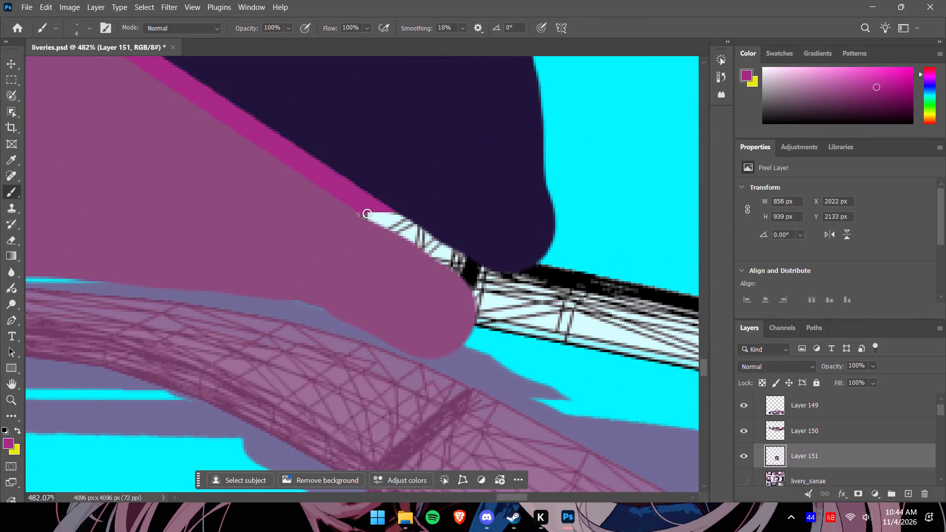
{"action": "left_click_drag", "start_coordinate": [367, 213], "coordinate": [479, 299]}
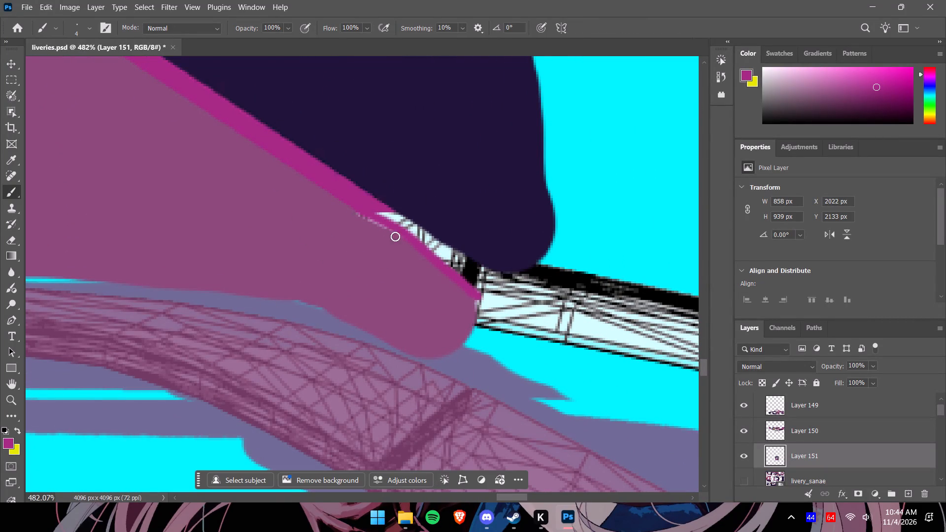
{"action": "left_click_drag", "start_coordinate": [353, 209], "coordinate": [403, 239]}
{"action": "left_click_drag", "start_coordinate": [403, 239], "coordinate": [489, 309]}
Fill the wireframe gap between the new magenta line and the navy area, thickening the stripe up to the roof corner.
{"action": "left_click_drag", "start_coordinate": [374, 211], "coordinate": [389, 217]}
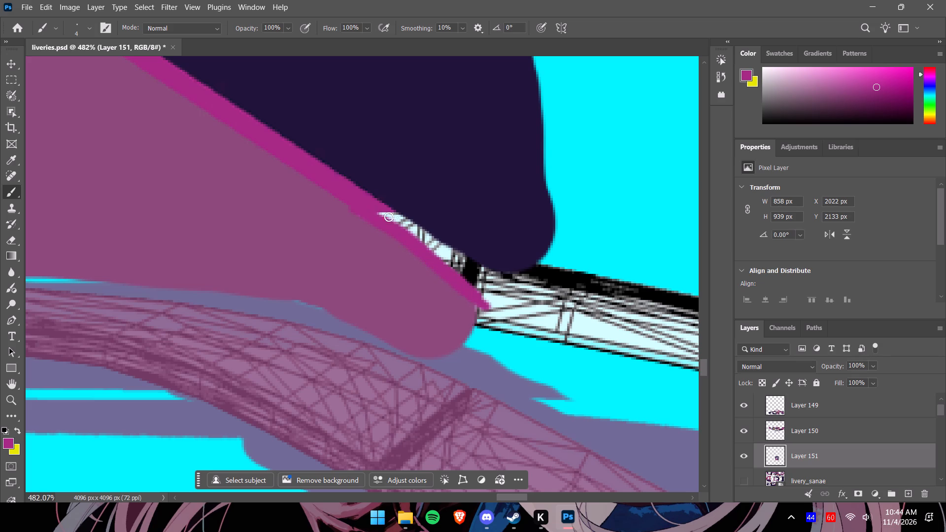
{"action": "left_click_drag", "start_coordinate": [389, 217], "coordinate": [487, 286]}
{"action": "left_click_drag", "start_coordinate": [391, 216], "coordinate": [431, 239]}
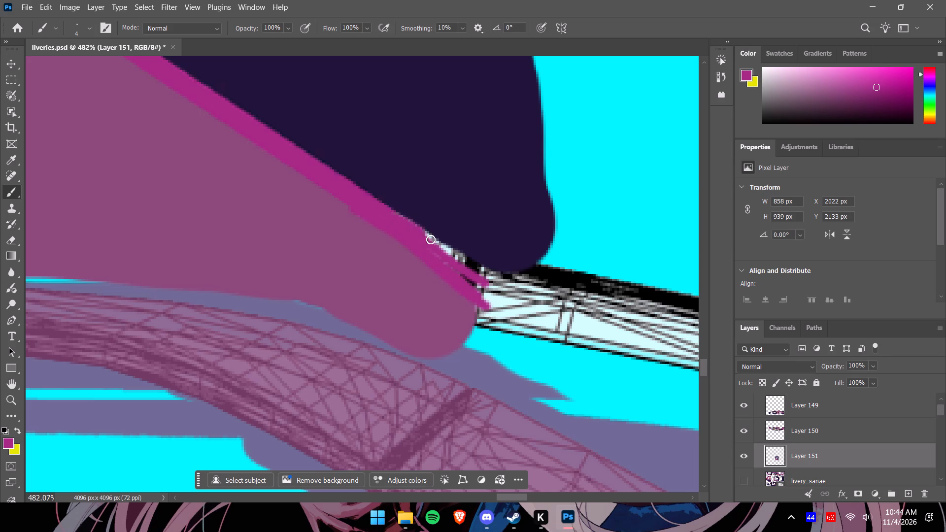
{"action": "left_click_drag", "start_coordinate": [431, 239], "coordinate": [471, 268]}
{"action": "left_click_drag", "start_coordinate": [446, 250], "coordinate": [466, 270]}
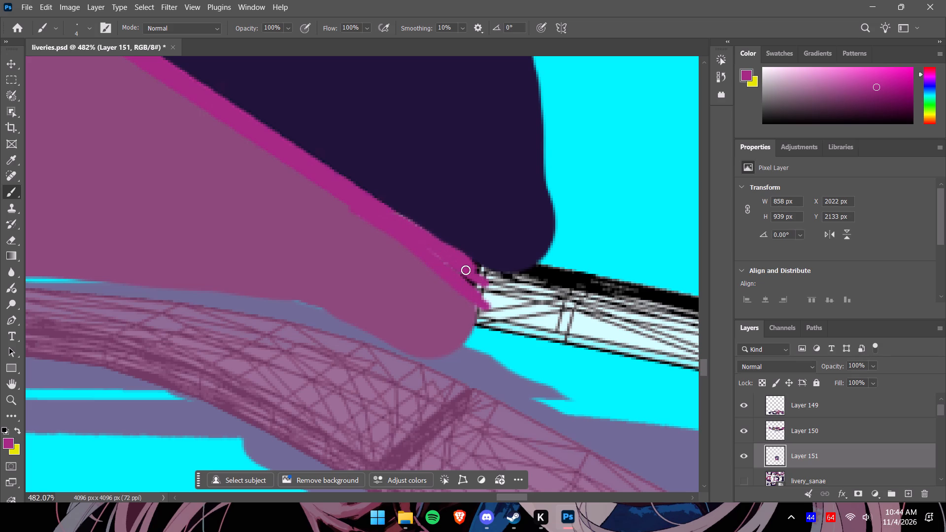
{"action": "left_click_drag", "start_coordinate": [466, 270], "coordinate": [466, 268]}
{"action": "left_click_drag", "start_coordinate": [466, 268], "coordinate": [465, 263]}
Sample the roof's purple and, with a 20 px brush, cover the roof corner and the start of the adjoining pillar past the stripe's end.
{"action": "left_click", "coordinate": [298, 257], "text": "alt"}
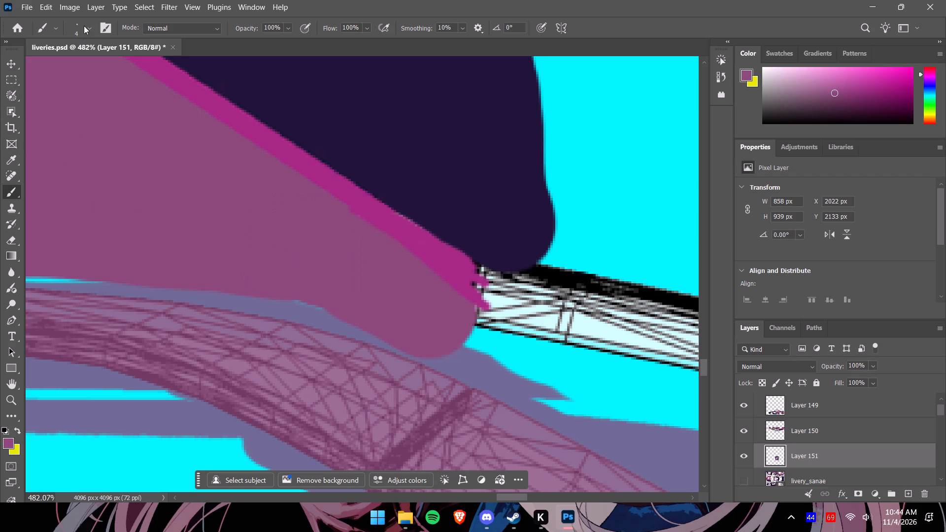
{"action": "left_click", "coordinate": [90, 28]}
{"action": "left_click_drag", "start_coordinate": [131, 51], "coordinate": [102, 48]}
{"action": "type", "text": "20"}
{"action": "left_click_drag", "start_coordinate": [489, 316], "coordinate": [495, 308]}
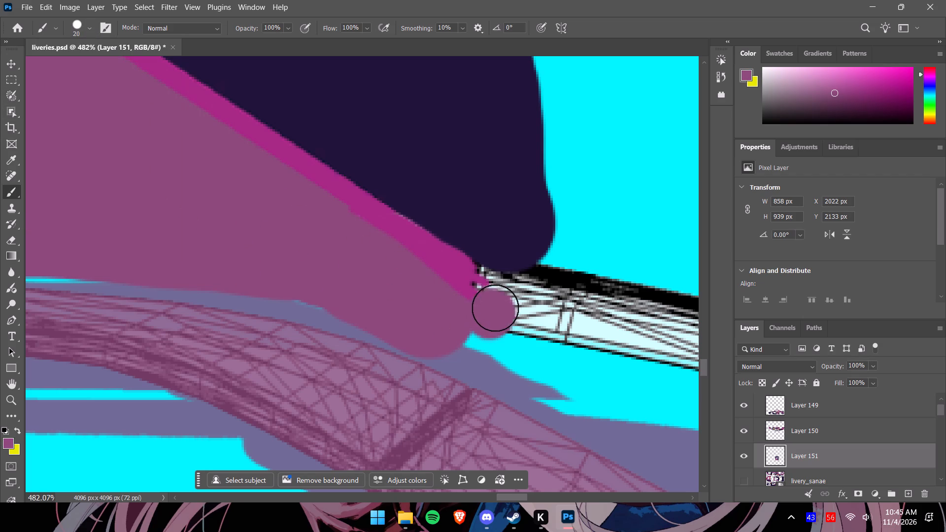
{"action": "left_click_drag", "start_coordinate": [495, 308], "coordinate": [537, 331]}
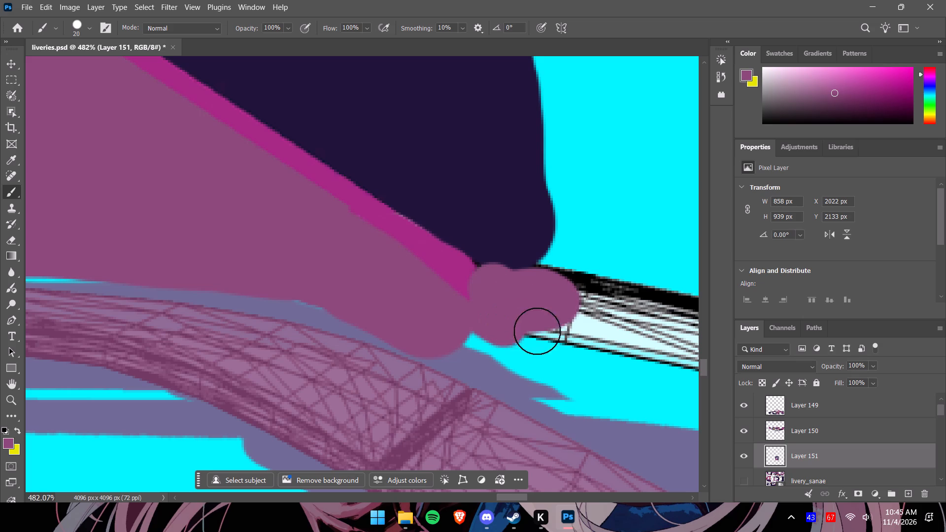
{"action": "left_click_drag", "start_coordinate": [537, 331], "coordinate": [591, 345]}
Paint the rest of the thin pillar on the roof's purple side purple, up to the large wireframe panel.
{"action": "left_click_drag", "start_coordinate": [508, 501], "coordinate": [533, 500]}
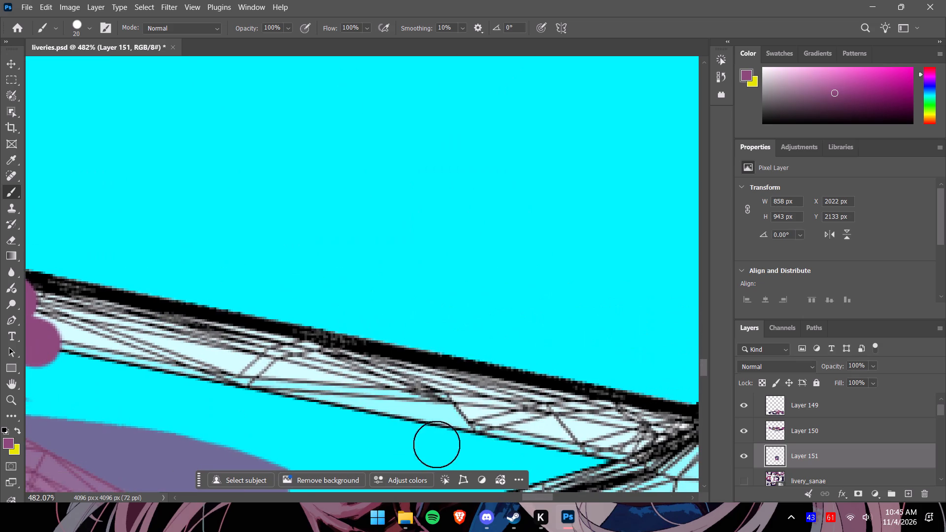
{"action": "scroll", "coordinate": [466, 366], "scroll_direction": "down", "scroll_amount": 13, "text": "alt"}
{"action": "left_click_drag", "start_coordinate": [317, 339], "coordinate": [318, 340]}
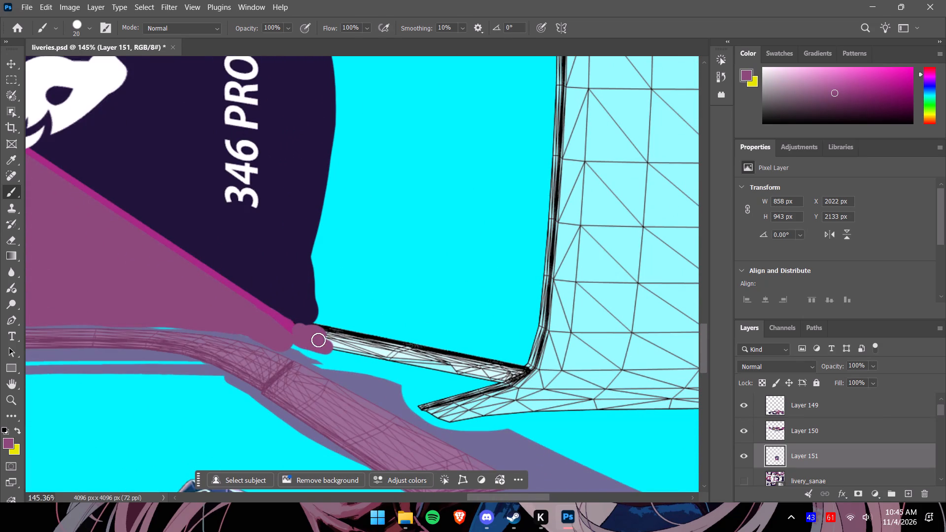
{"action": "left_click_drag", "start_coordinate": [318, 340], "coordinate": [518, 369]}
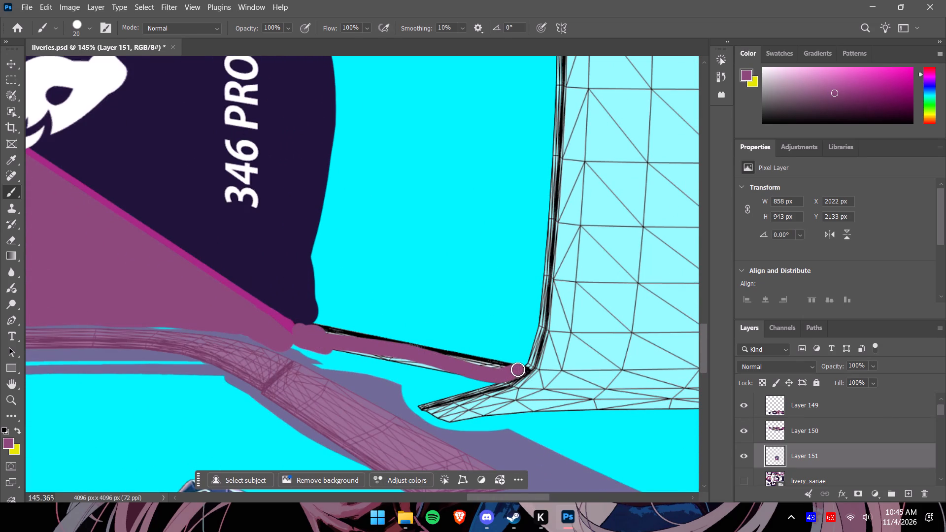
{"action": "left_click_drag", "start_coordinate": [518, 369], "coordinate": [446, 360]}
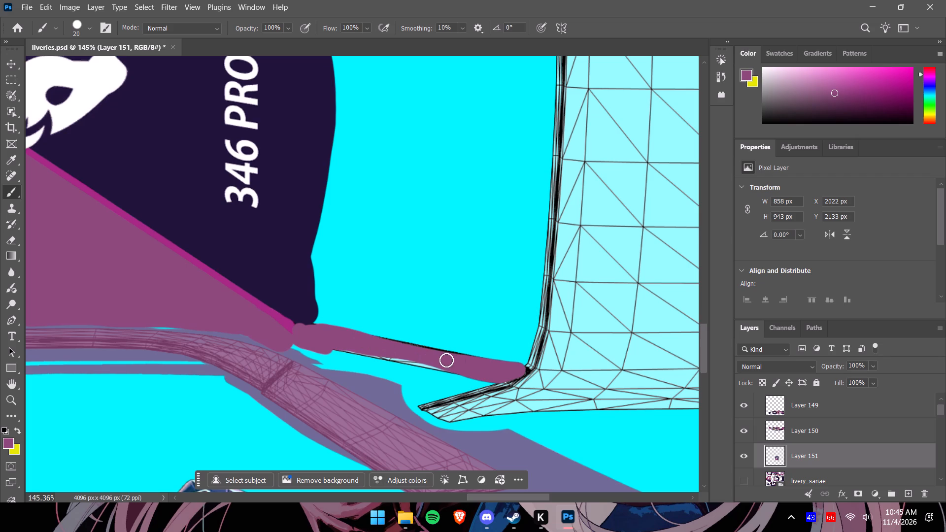
{"action": "left_click_drag", "start_coordinate": [446, 360], "coordinate": [424, 364]}
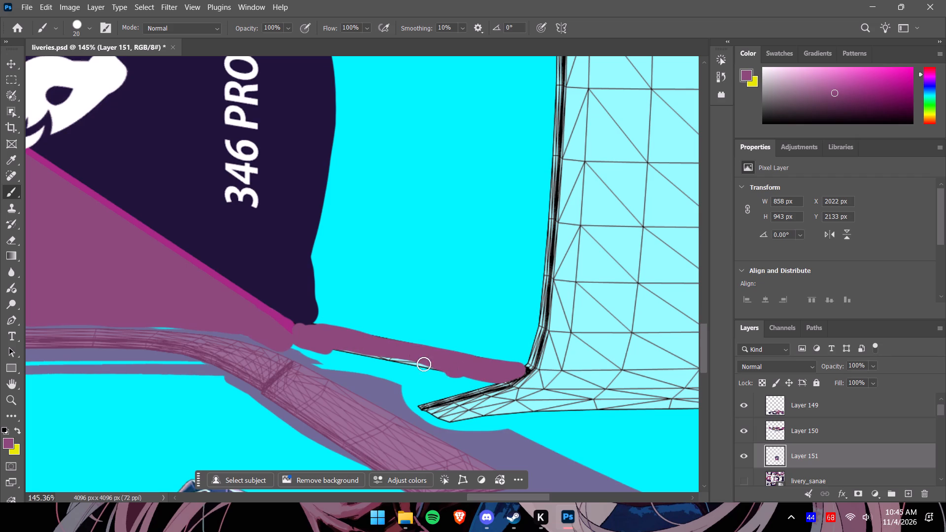
{"action": "left_click_drag", "start_coordinate": [424, 364], "coordinate": [325, 347]}
Sample the roof's navy and paint the opposite thin pillar, from the navy roof corner to the large wireframe panel.
{"action": "scroll", "coordinate": [330, 347], "scroll_direction": "down", "scroll_amount": 15, "text": "alt"}
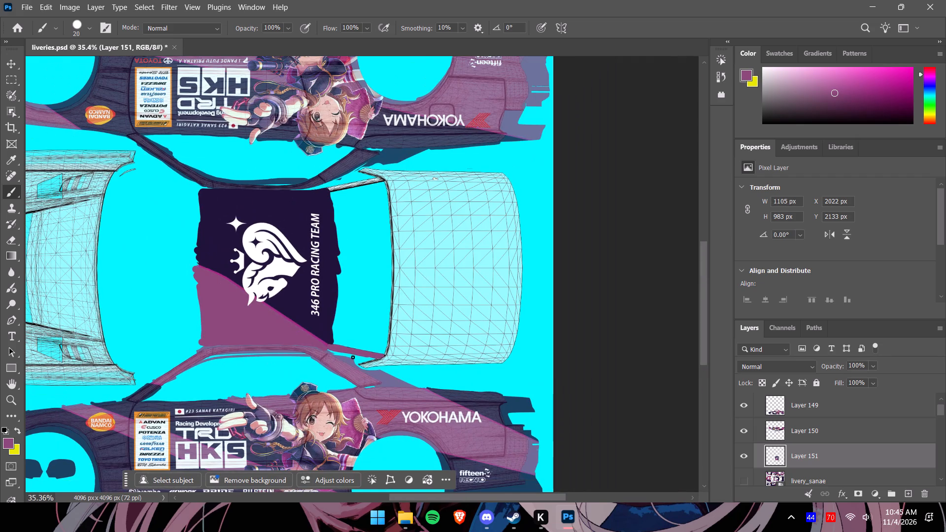
{"action": "scroll", "coordinate": [380, 137], "scroll_direction": "up", "scroll_amount": 6, "text": "alt"}
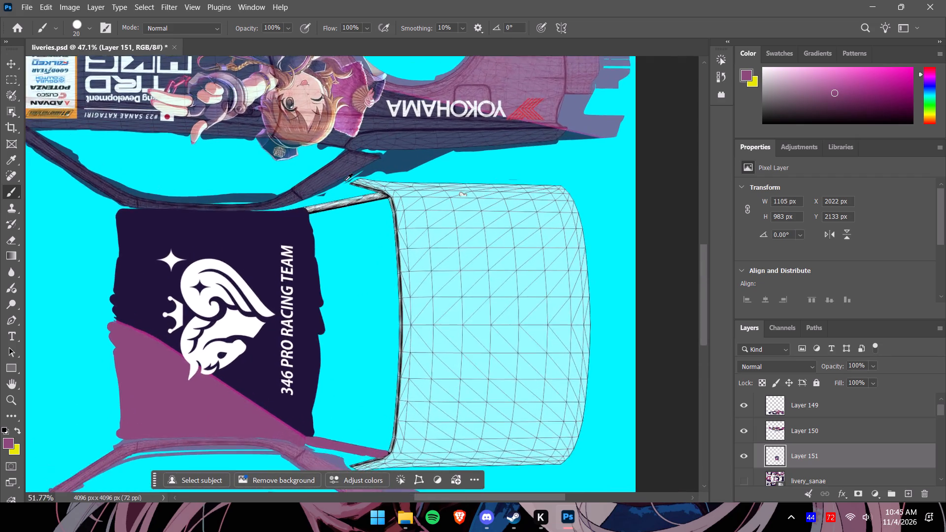
{"action": "scroll", "coordinate": [345, 181], "scroll_direction": "up", "scroll_amount": 4, "text": "alt"}
{"action": "left_click", "coordinate": [262, 254], "text": "alt"}
{"action": "left_click_drag", "start_coordinate": [281, 227], "coordinate": [359, 208]}
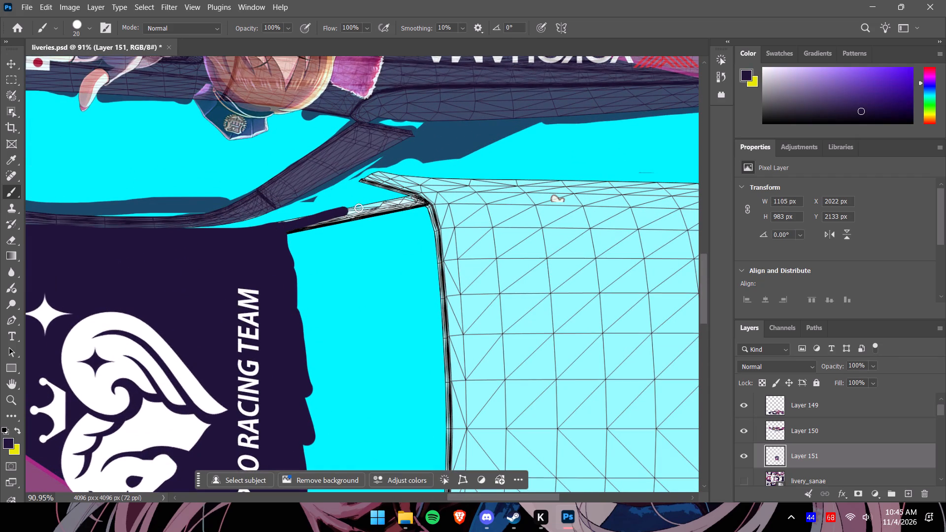
{"action": "left_click_drag", "start_coordinate": [359, 208], "coordinate": [383, 212]}
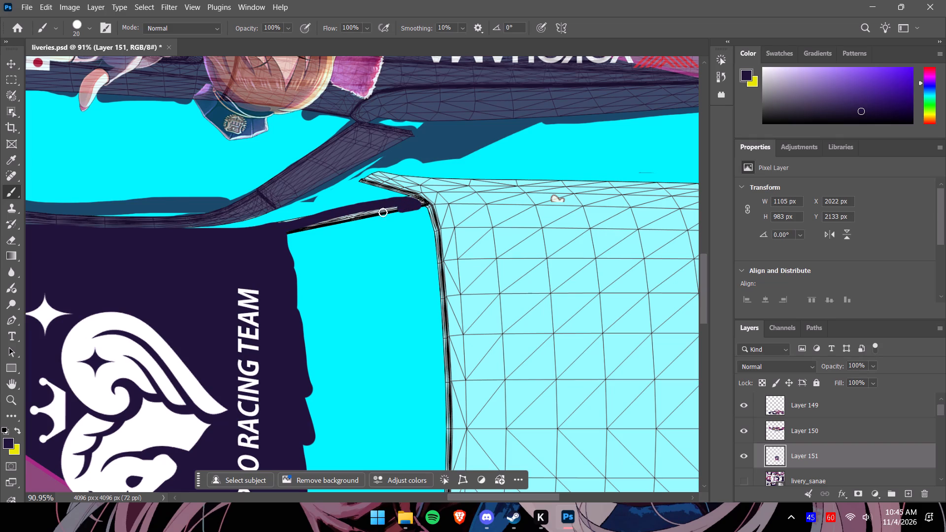
{"action": "left_click_drag", "start_coordinate": [383, 212], "coordinate": [405, 202]}
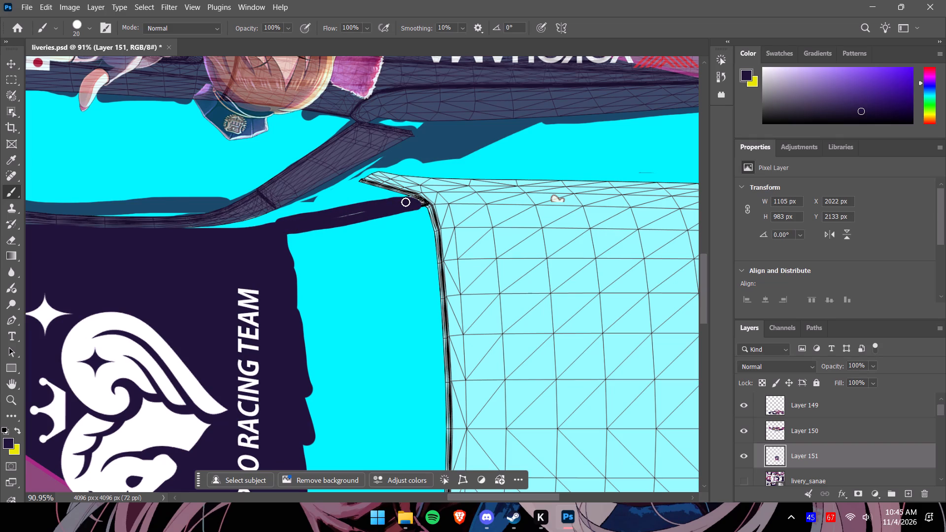
{"action": "left_click_drag", "start_coordinate": [405, 202], "coordinate": [329, 219]}
{"action": "left_click_drag", "start_coordinate": [329, 219], "coordinate": [275, 230]}
Enlarge the brush to 124 px and paint a navy border around the large wireframe panel joined to the two thin pillars.
{"action": "scroll", "coordinate": [276, 230], "scroll_direction": "down", "scroll_amount": 11, "text": "alt"}
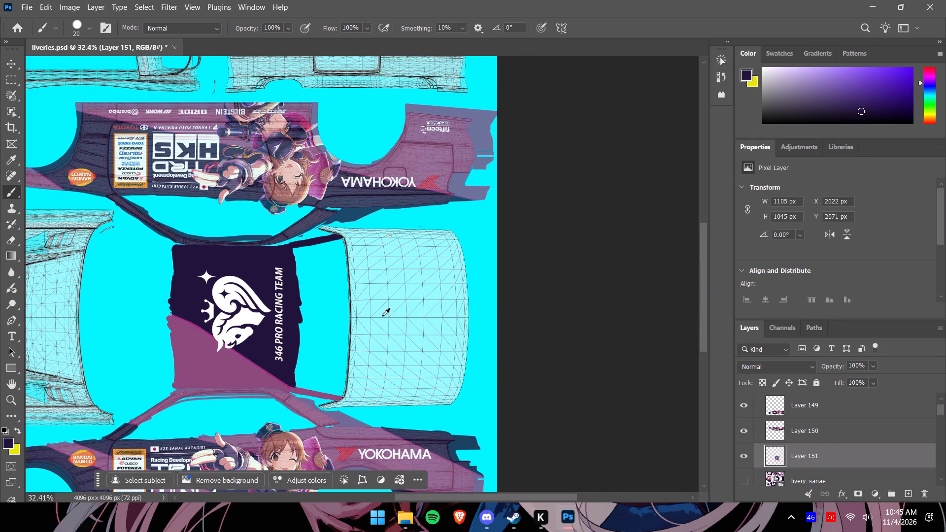
{"action": "left_click_drag", "start_coordinate": [703, 322], "coordinate": [704, 329]}
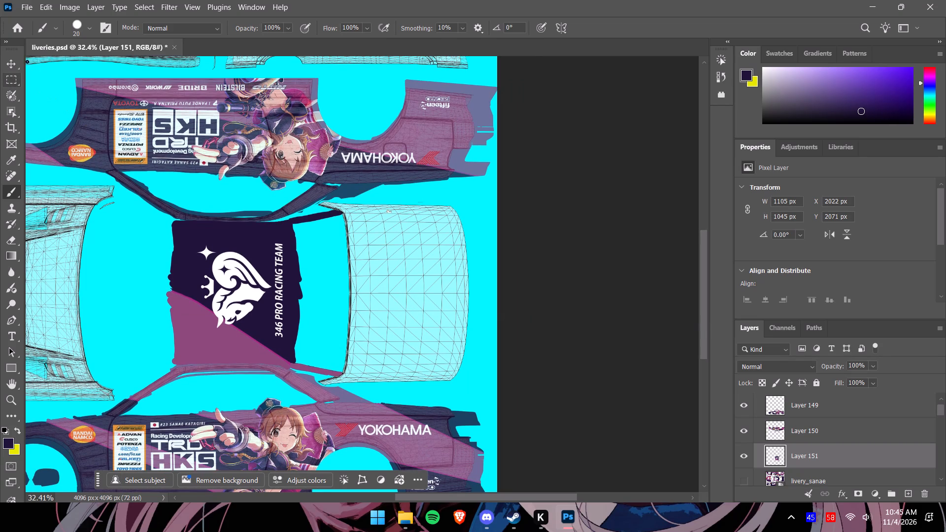
{"action": "left_click", "coordinate": [90, 29]}
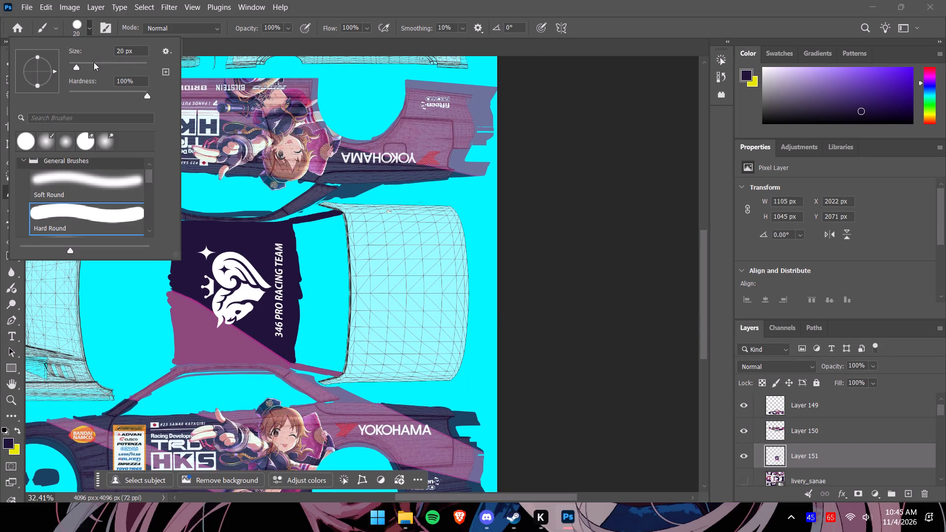
{"action": "left_click_drag", "start_coordinate": [76, 64], "coordinate": [113, 67]}
{"action": "left_click", "coordinate": [88, 28]}
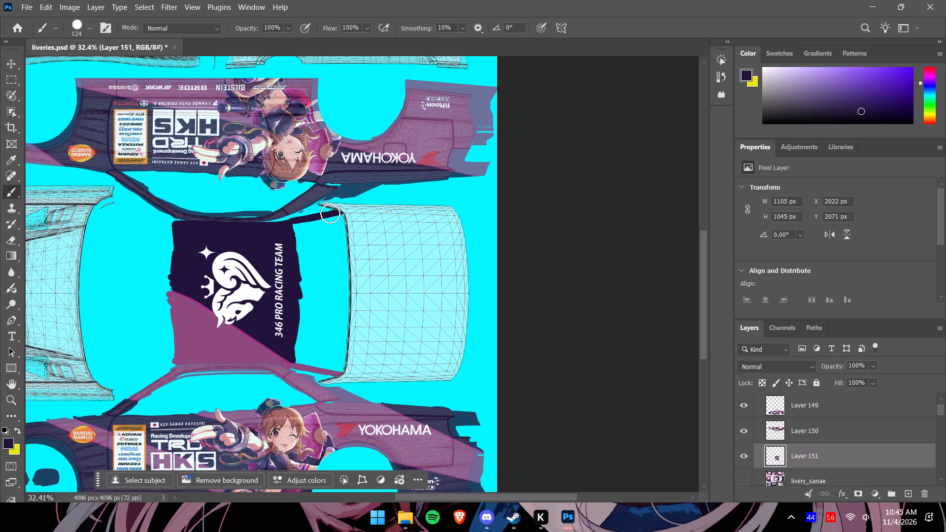
{"action": "left_click_drag", "start_coordinate": [326, 208], "coordinate": [439, 213]}
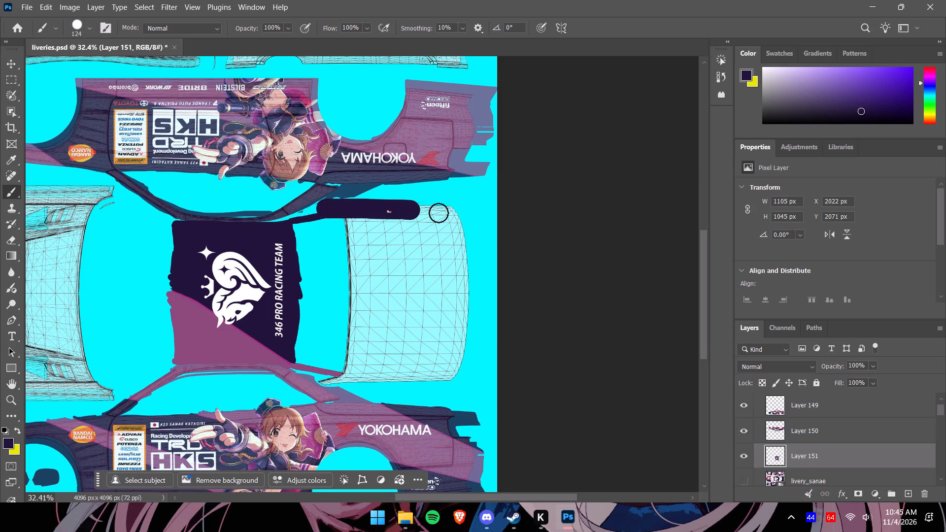
{"action": "left_click_drag", "start_coordinate": [439, 213], "coordinate": [435, 378]}
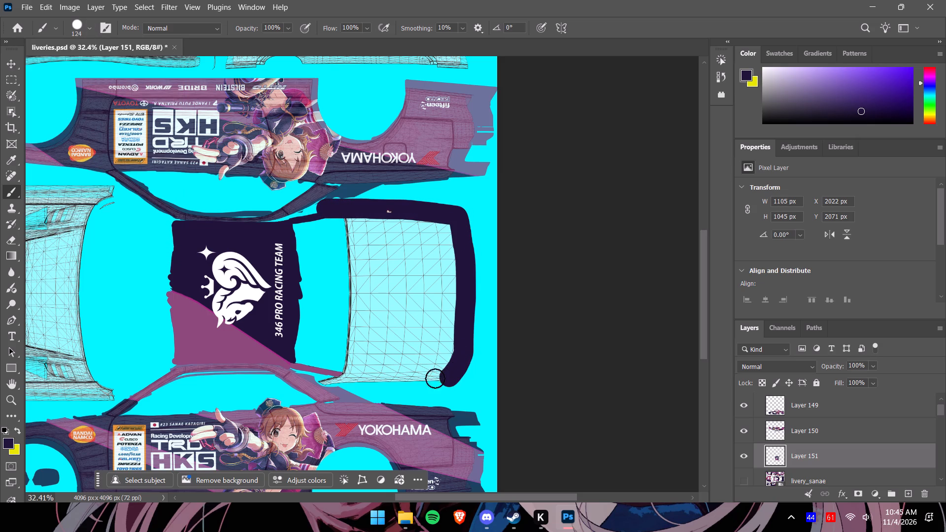
{"action": "left_click_drag", "start_coordinate": [435, 378], "coordinate": [339, 310]}
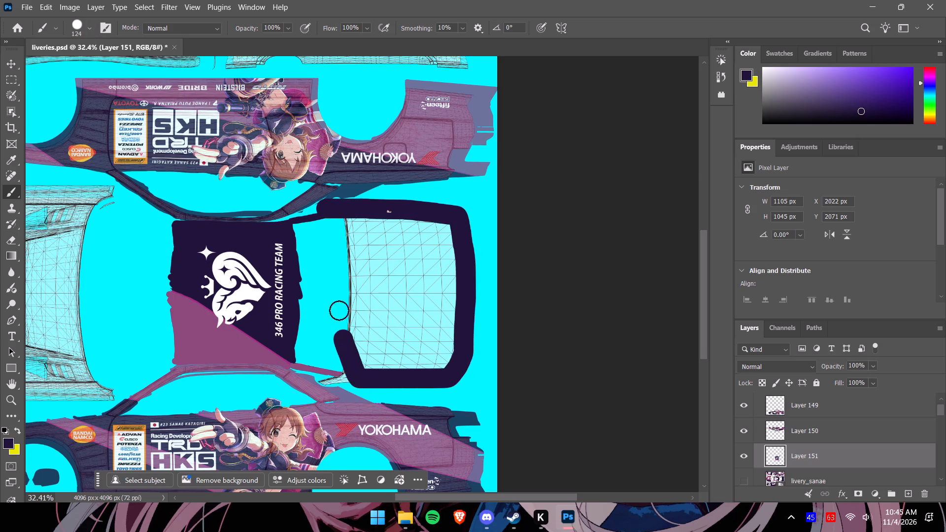
{"action": "left_click_drag", "start_coordinate": [339, 310], "coordinate": [379, 228]}
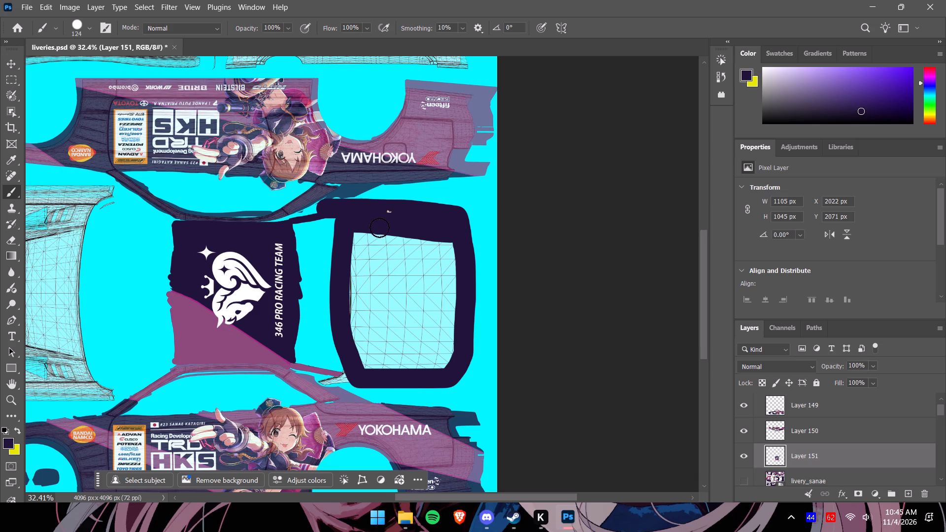
Fill the remaining wireframe area inside the navy border of the large panel with the 124 px navy brush.
{"action": "left_click_drag", "start_coordinate": [379, 228], "coordinate": [433, 230]}
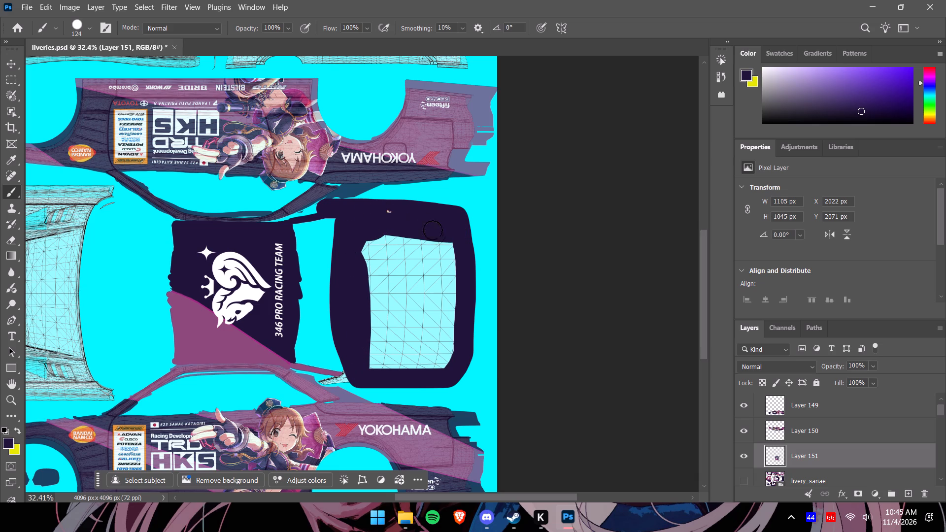
{"action": "left_click_drag", "start_coordinate": [433, 230], "coordinate": [434, 342]}
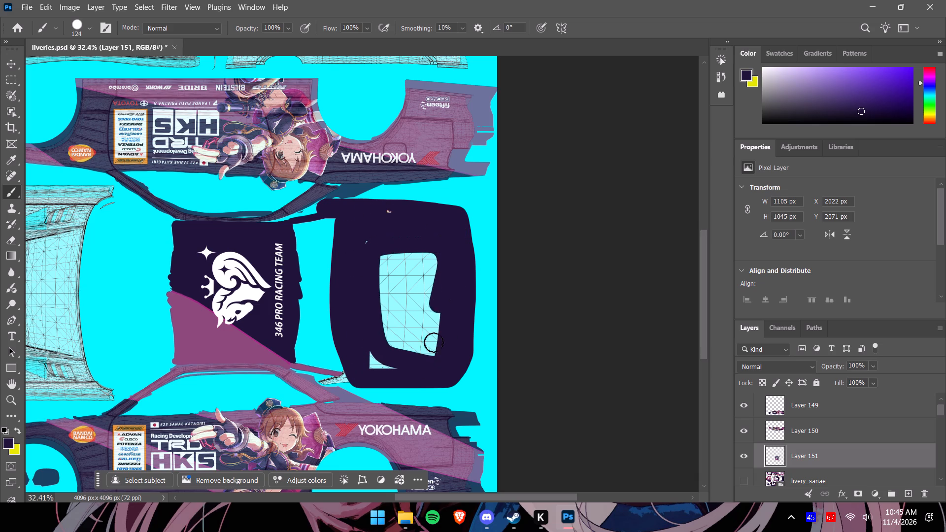
{"action": "left_click_drag", "start_coordinate": [434, 342], "coordinate": [390, 311]}
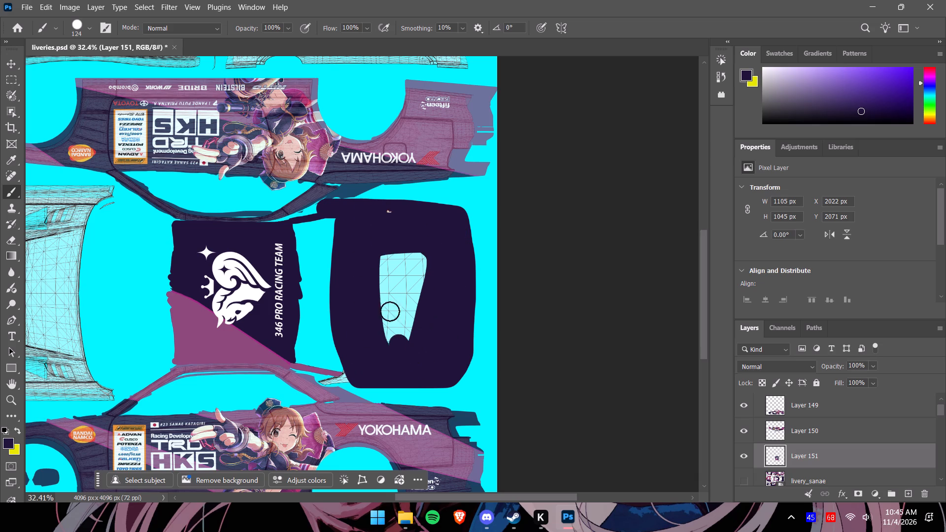
{"action": "left_click_drag", "start_coordinate": [390, 311], "coordinate": [420, 306]}
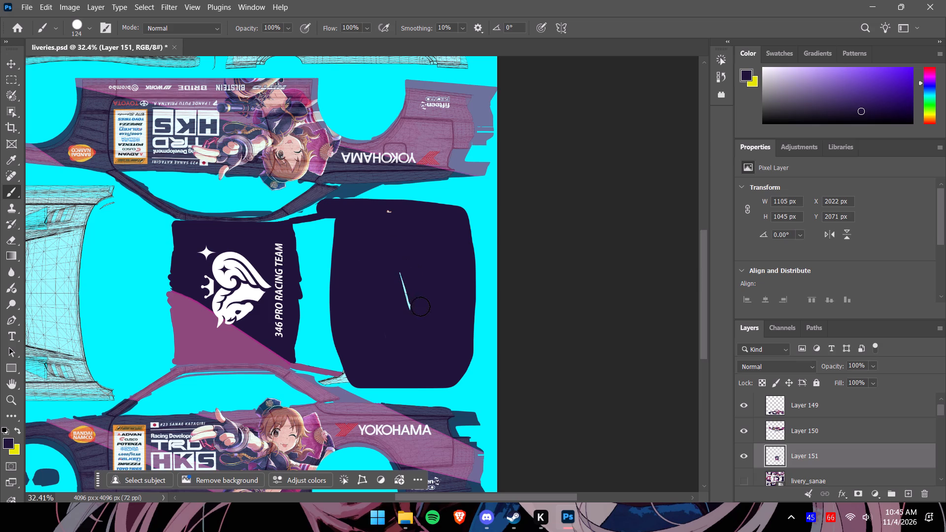
{"action": "left_click_drag", "start_coordinate": [420, 306], "coordinate": [399, 261]}
Show the livery_sanae layer and examine the original livery's panels against the ones on the new template.
{"action": "scroll", "coordinate": [300, 270], "scroll_direction": "down", "scroll_amount": 4, "text": "alt"}
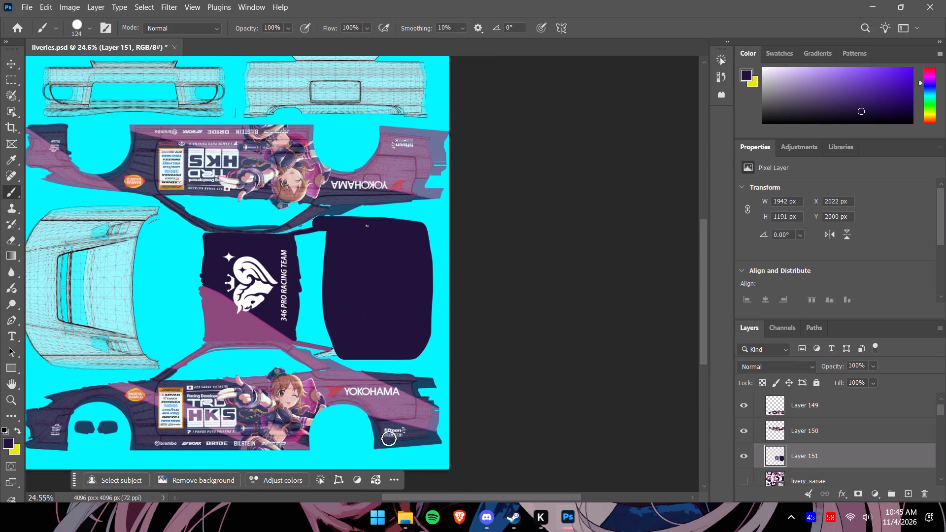
{"action": "left_click_drag", "start_coordinate": [464, 496], "coordinate": [421, 499]}
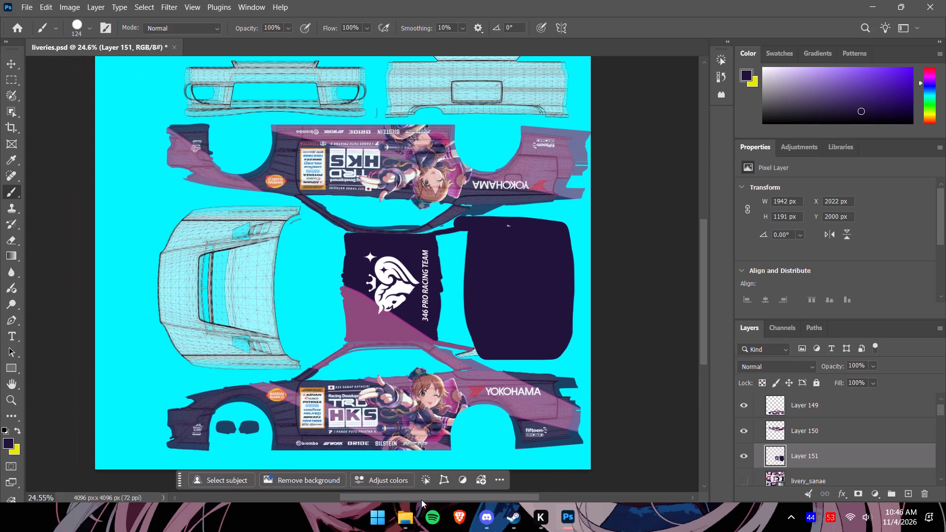
{"action": "left_click_drag", "start_coordinate": [421, 499], "coordinate": [420, 499]}
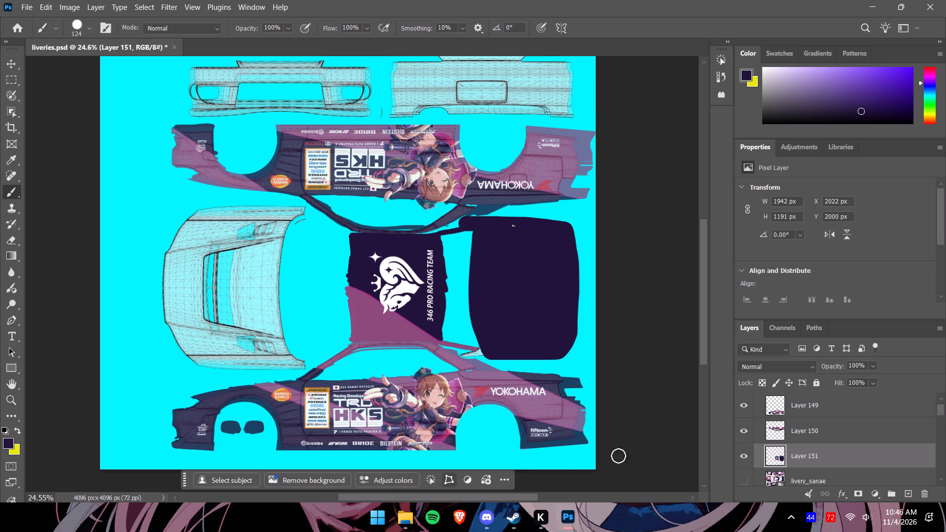
{"action": "scroll", "coordinate": [774, 432], "scroll_direction": "down", "scroll_amount": 3}
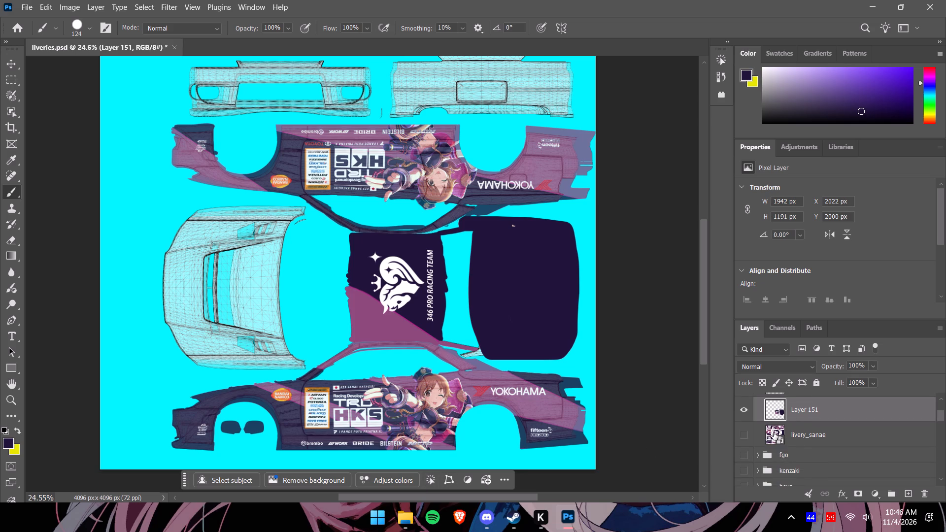
{"action": "scroll", "coordinate": [774, 432], "scroll_direction": "down", "scroll_amount": 1}
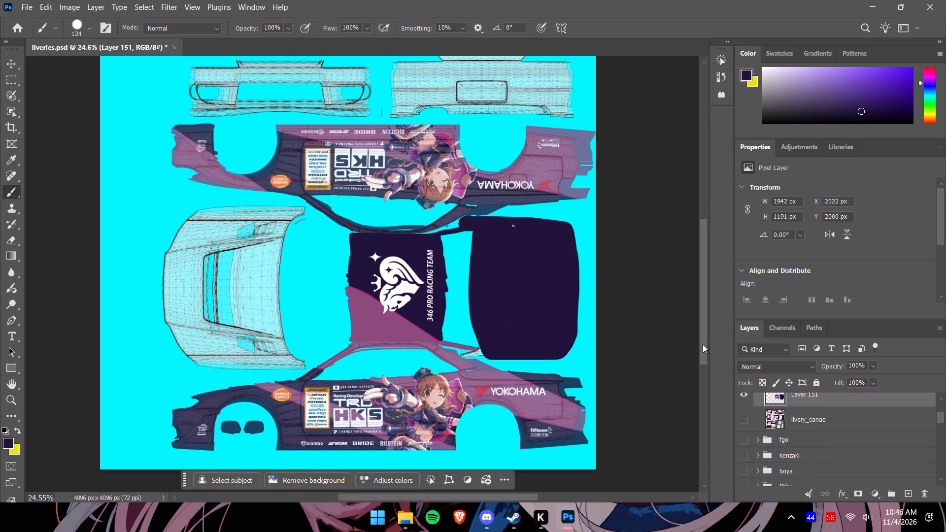
{"action": "left_click_drag", "start_coordinate": [703, 344], "coordinate": [704, 314]}
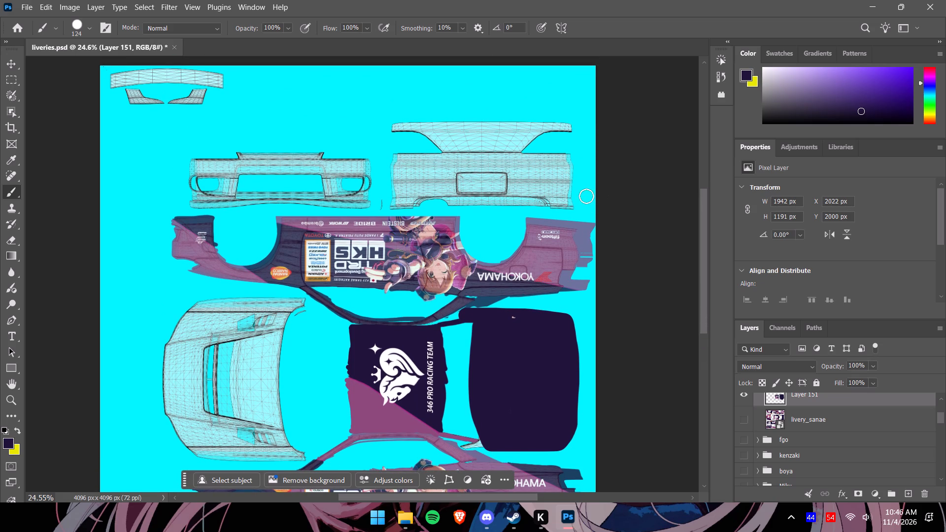
{"action": "left_click_drag", "start_coordinate": [705, 322], "coordinate": [709, 347]}
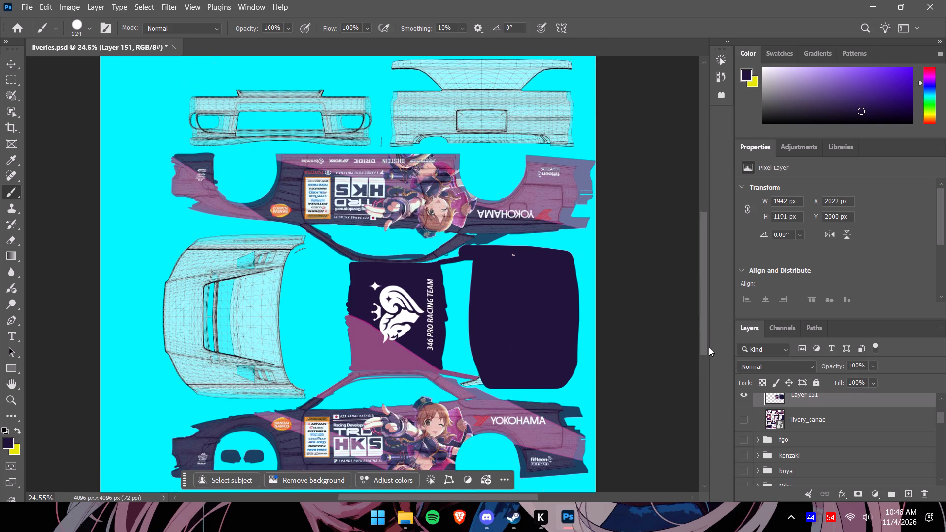
{"action": "left_click_drag", "start_coordinate": [709, 347], "coordinate": [711, 354]}
{"action": "left_click", "coordinate": [745, 421]}
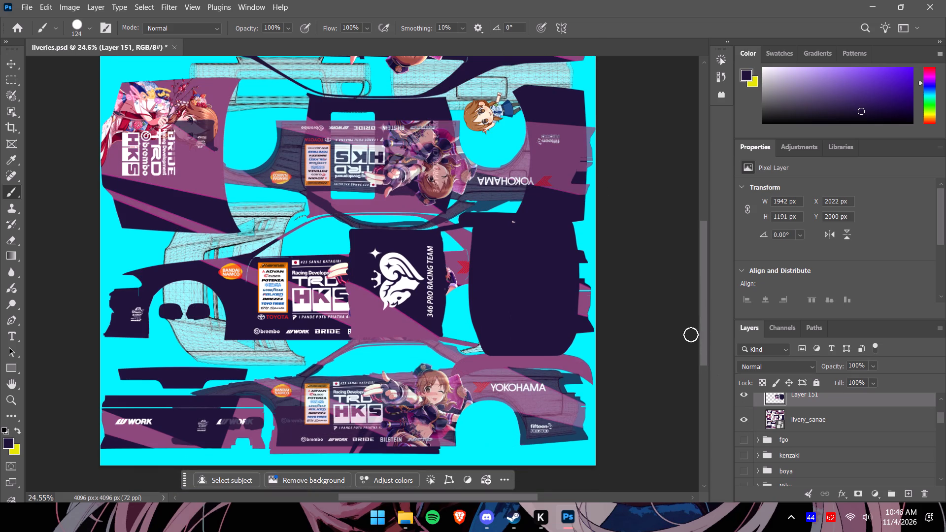
{"action": "left_click_drag", "start_coordinate": [705, 339], "coordinate": [698, 309]}
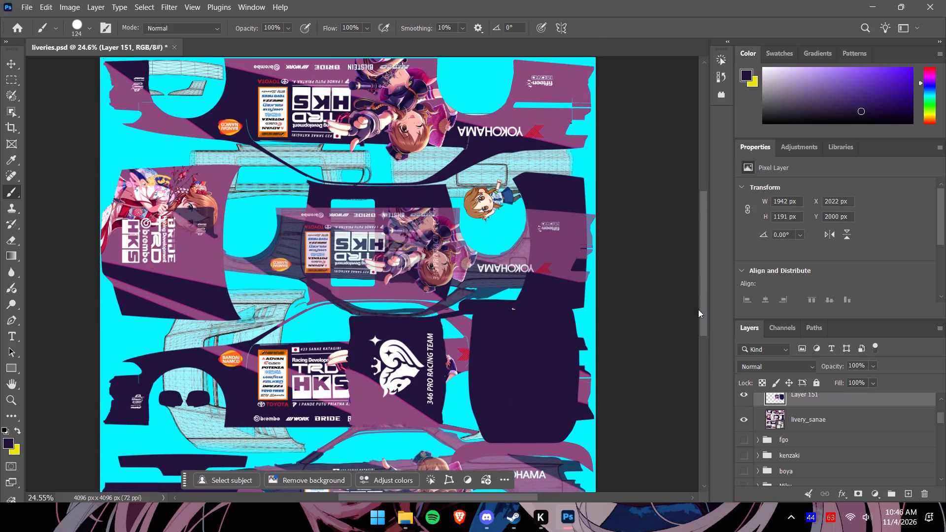
{"action": "left_click_drag", "start_coordinate": [698, 309], "coordinate": [704, 273]}
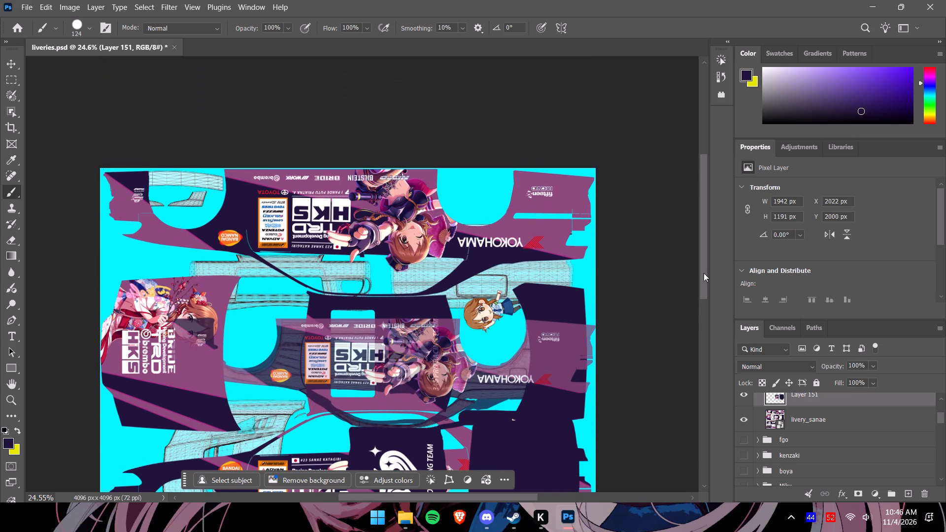
{"action": "left_click_drag", "start_coordinate": [704, 273], "coordinate": [709, 340]}
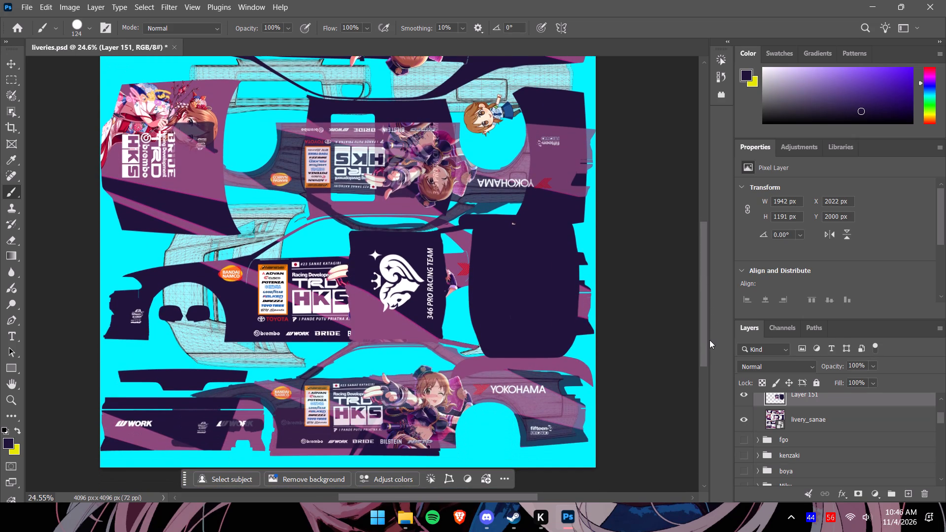
{"action": "left_click_drag", "start_coordinate": [709, 340], "coordinate": [709, 340]}
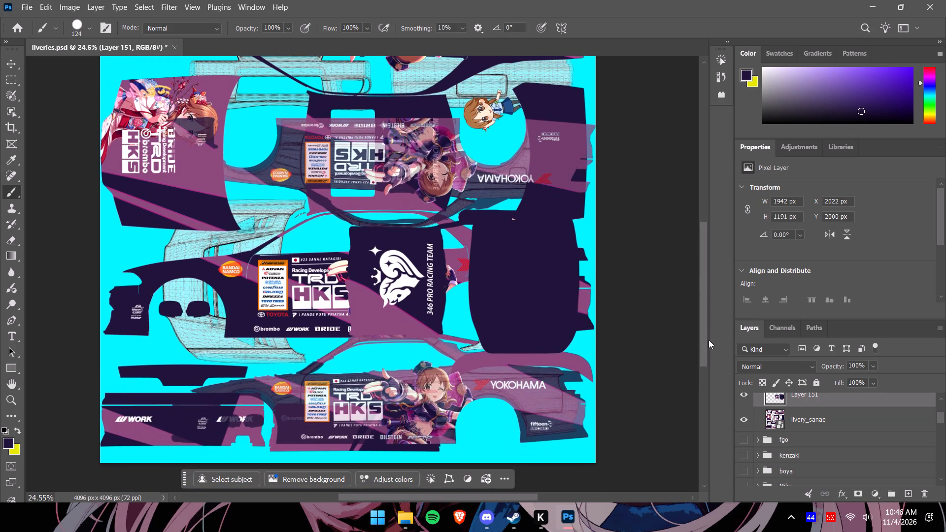
{"action": "left_click_drag", "start_coordinate": [709, 340], "coordinate": [703, 356]}
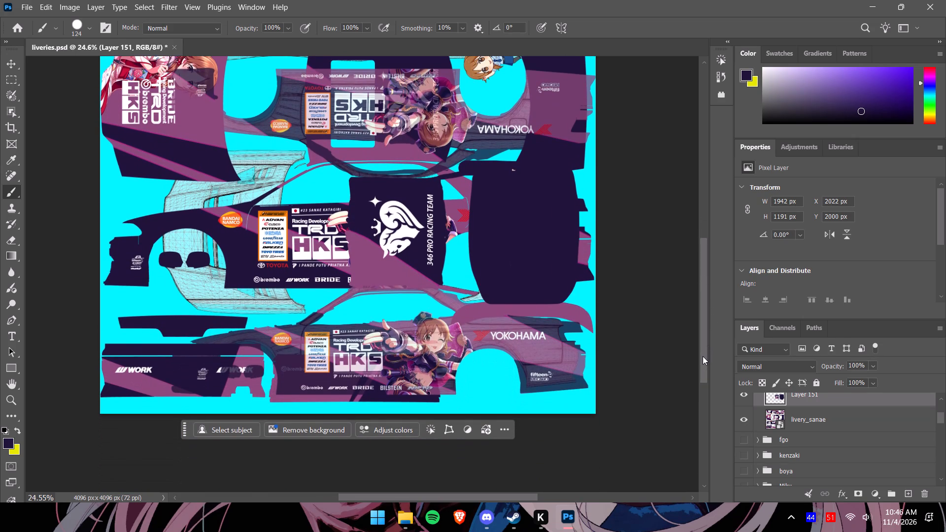
{"action": "left_click_drag", "start_coordinate": [703, 356], "coordinate": [701, 356]}
Hide Layers 151, 150 and 149 and examine the original livery's hood, roof, rear and bumper panels on their own.
{"action": "scroll", "coordinate": [743, 415], "scroll_direction": "up", "scroll_amount": 3}
{"action": "left_click", "coordinate": [741, 439]}
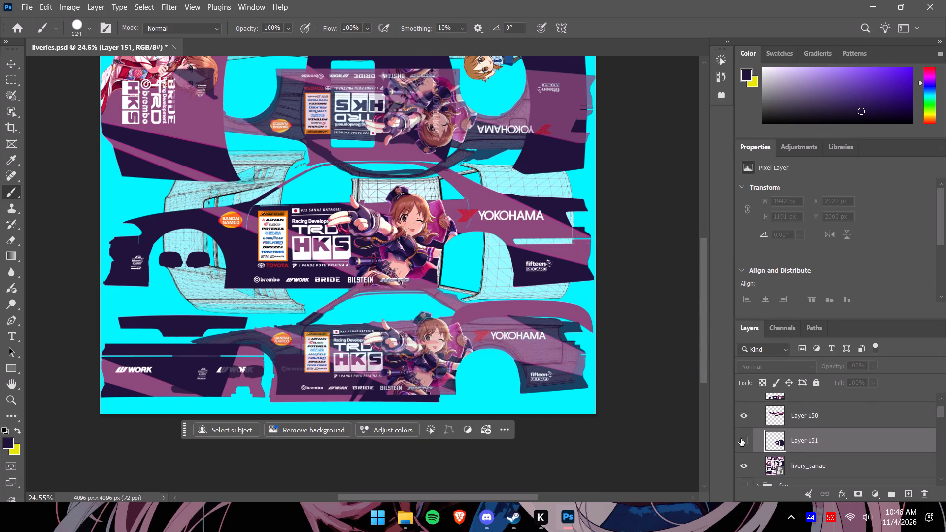
{"action": "scroll", "coordinate": [741, 425], "scroll_direction": "up", "scroll_amount": 3}
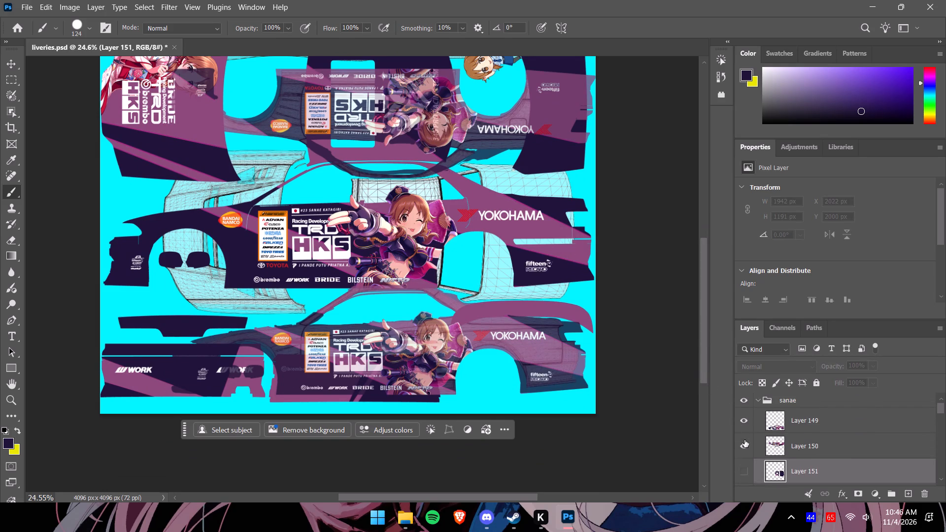
{"action": "left_click", "coordinate": [742, 446]}
{"action": "left_click", "coordinate": [745, 415]}
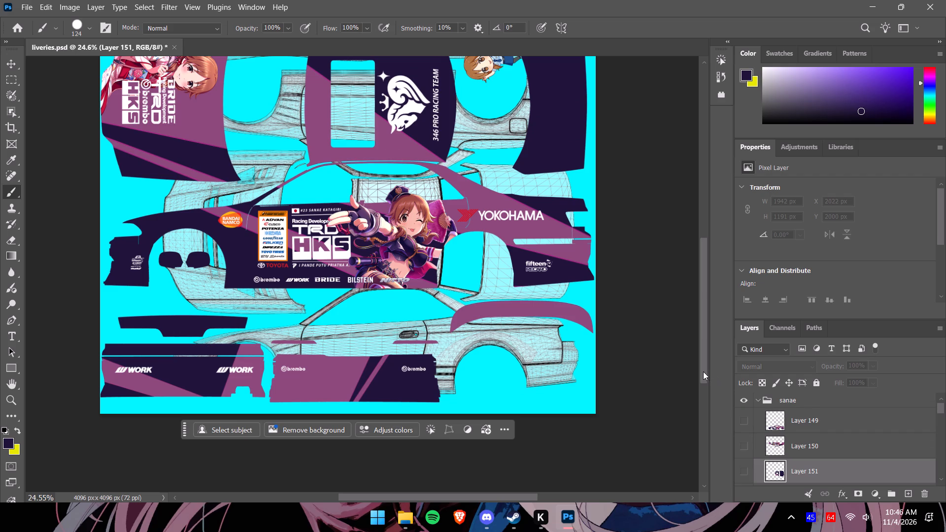
{"action": "left_click_drag", "start_coordinate": [703, 371], "coordinate": [703, 361]}
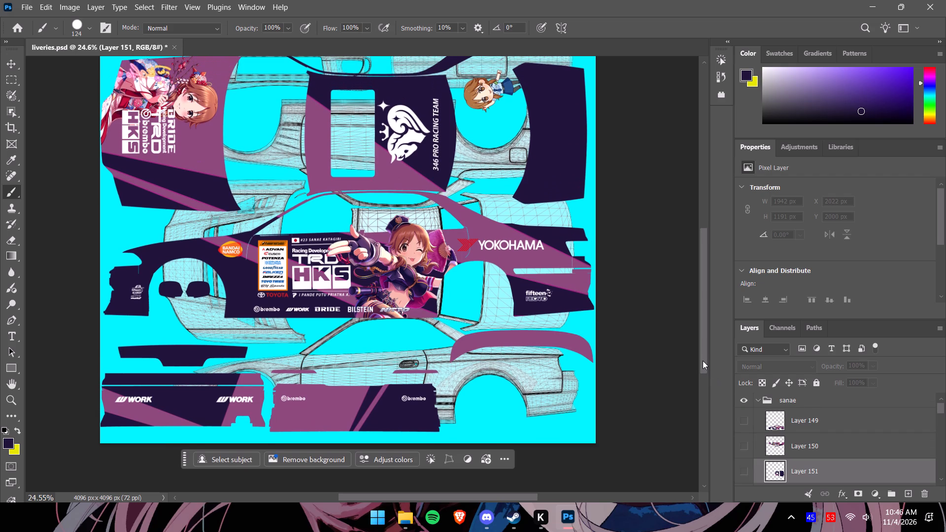
{"action": "left_click_drag", "start_coordinate": [703, 361], "coordinate": [703, 361]}
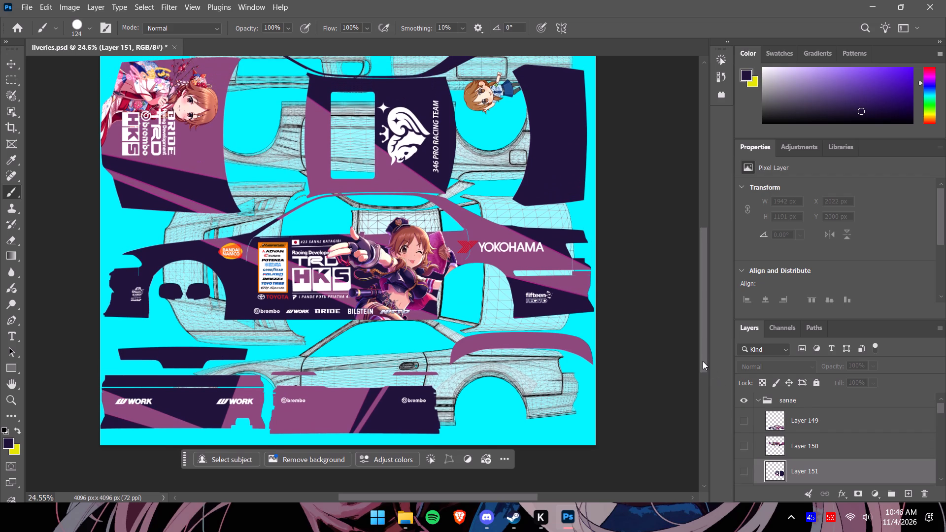
{"action": "left_click_drag", "start_coordinate": [703, 361], "coordinate": [698, 375]}
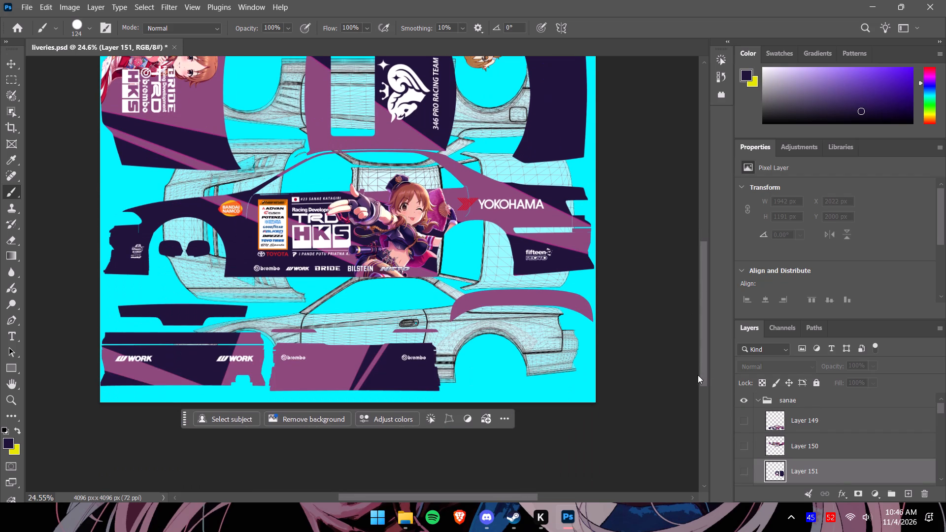
{"action": "left_click_drag", "start_coordinate": [698, 375], "coordinate": [697, 375]}
{"action": "left_click_drag", "start_coordinate": [697, 375], "coordinate": [691, 346]}
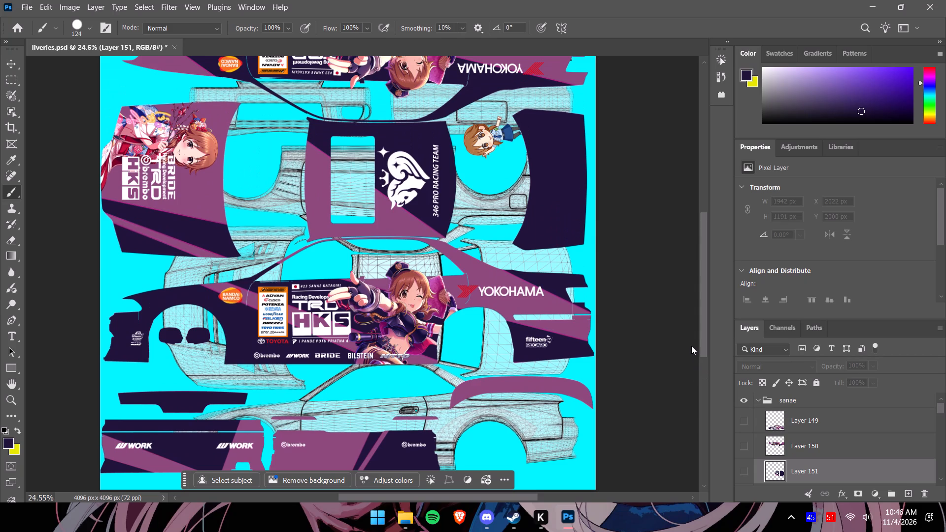
{"action": "left_click_drag", "start_coordinate": [691, 346], "coordinate": [689, 335]}
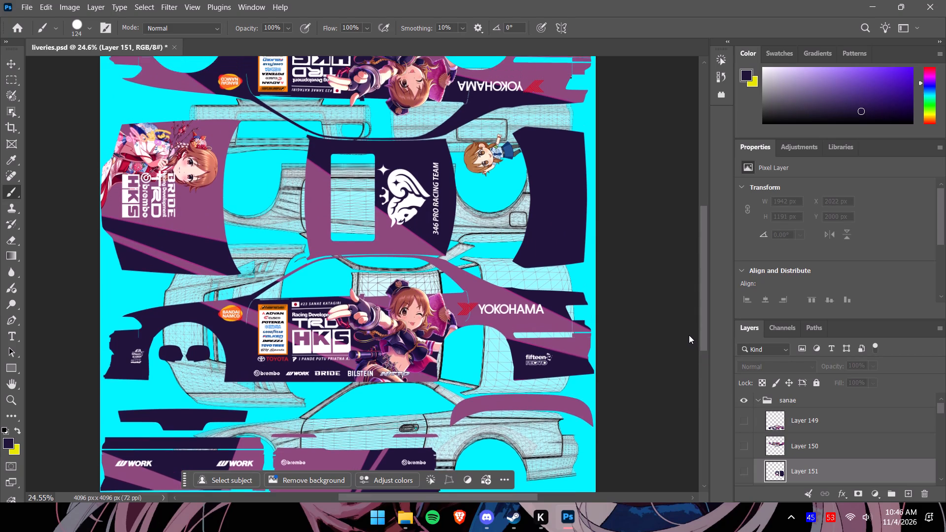
{"action": "left_click_drag", "start_coordinate": [689, 335], "coordinate": [709, 335]}
Show Layers 149, 150 and 151 again and hide the livery_sanae layer.
{"action": "left_click", "coordinate": [747, 445]}
{"action": "left_click", "coordinate": [745, 417]}
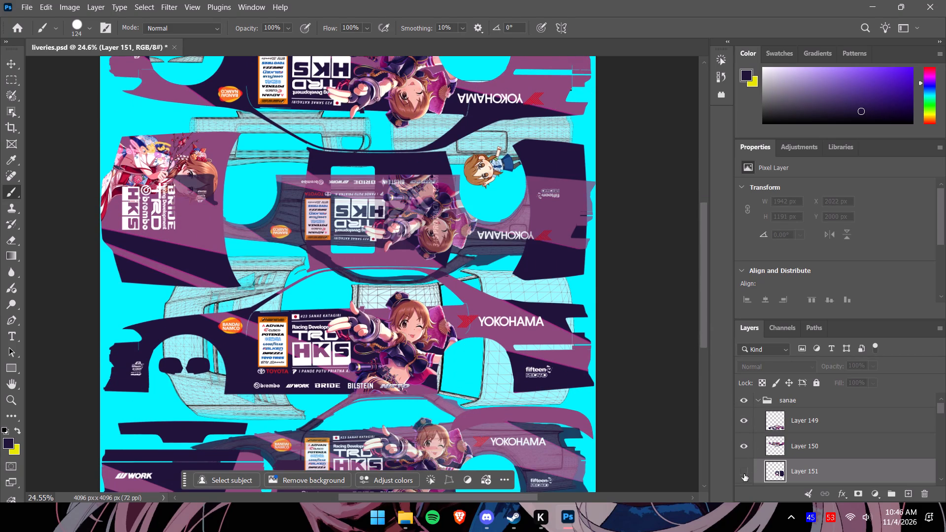
{"action": "scroll", "coordinate": [742, 470], "scroll_direction": "down", "scroll_amount": 3}
{"action": "left_click", "coordinate": [743, 447]}
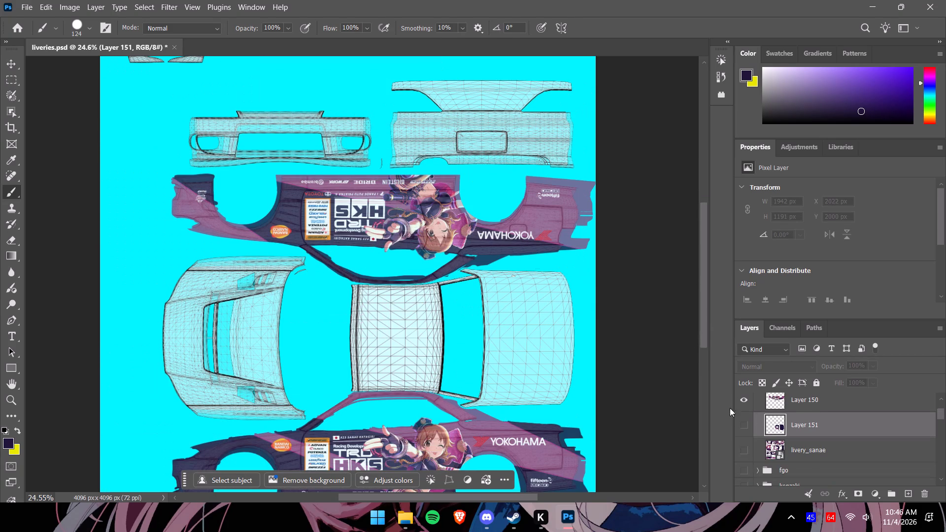
{"action": "scroll", "coordinate": [769, 441], "scroll_direction": "up", "scroll_amount": 1}
{"action": "left_click", "coordinate": [744, 440]}
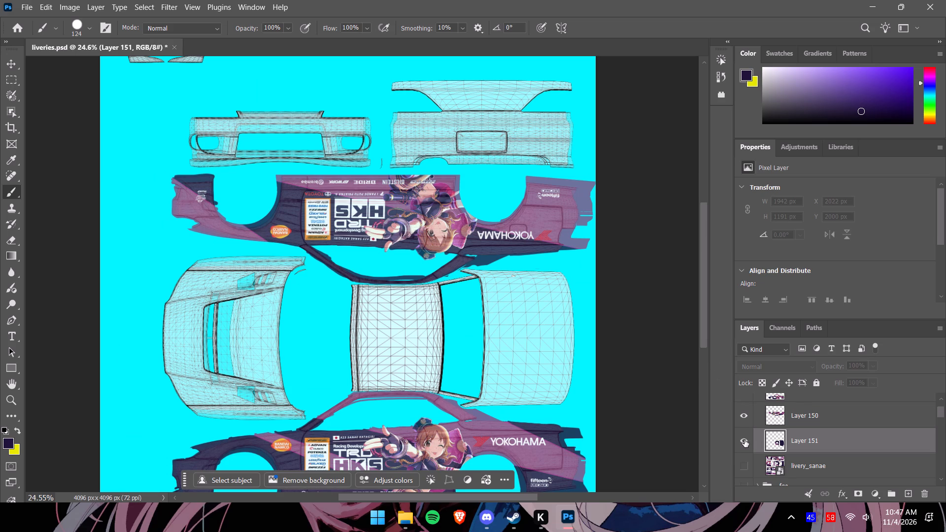
Set the opacity of Layer 150, the upside-down car side, to 100%.
{"action": "left_click", "coordinate": [874, 366]}
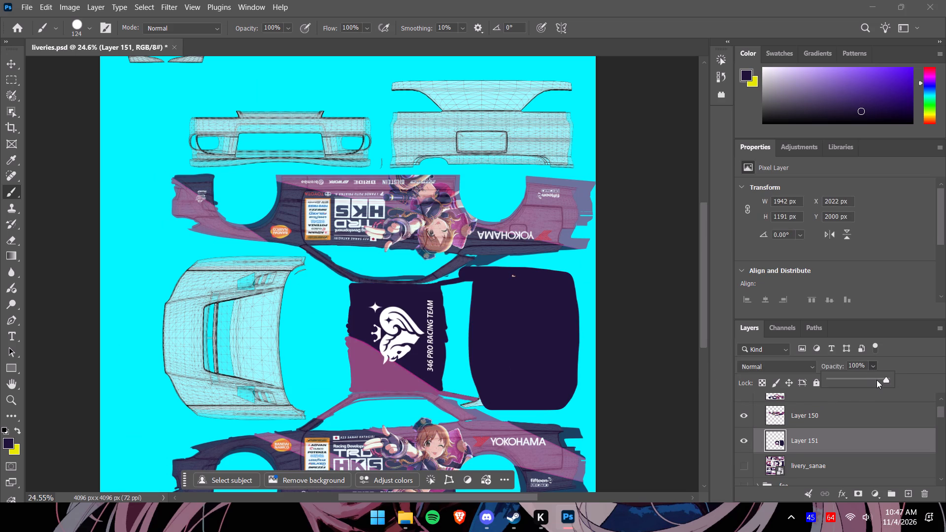
{"action": "left_click", "coordinate": [832, 414]}
{"action": "left_click", "coordinate": [878, 359]}
{"action": "left_click", "coordinate": [876, 368]}
{"action": "left_click_drag", "start_coordinate": [887, 379], "coordinate": [894, 379]}
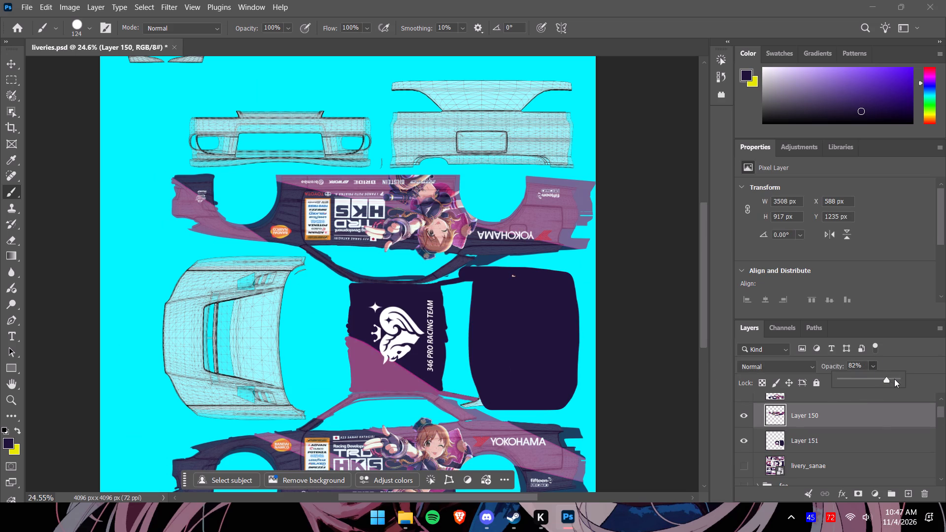
{"action": "left_click_drag", "start_coordinate": [894, 379], "coordinate": [919, 376]}
{"action": "left_click", "coordinate": [873, 364]}
Set the opacity of Layer 149, the upright car side, to 100%.
{"action": "scroll", "coordinate": [844, 409], "scroll_direction": "up", "scroll_amount": 1}
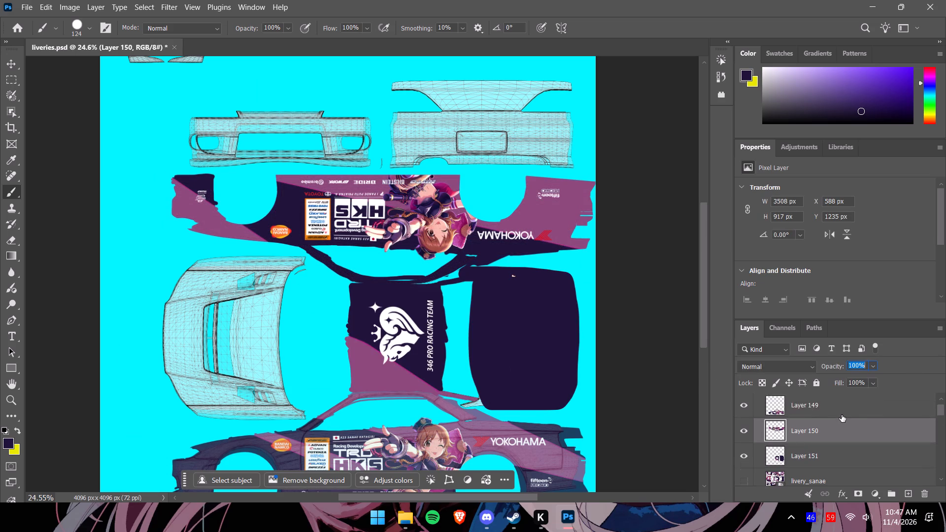
{"action": "left_click", "coordinate": [841, 415]}
{"action": "left_click", "coordinate": [873, 367]}
{"action": "left_click_drag", "start_coordinate": [884, 378], "coordinate": [918, 380]}
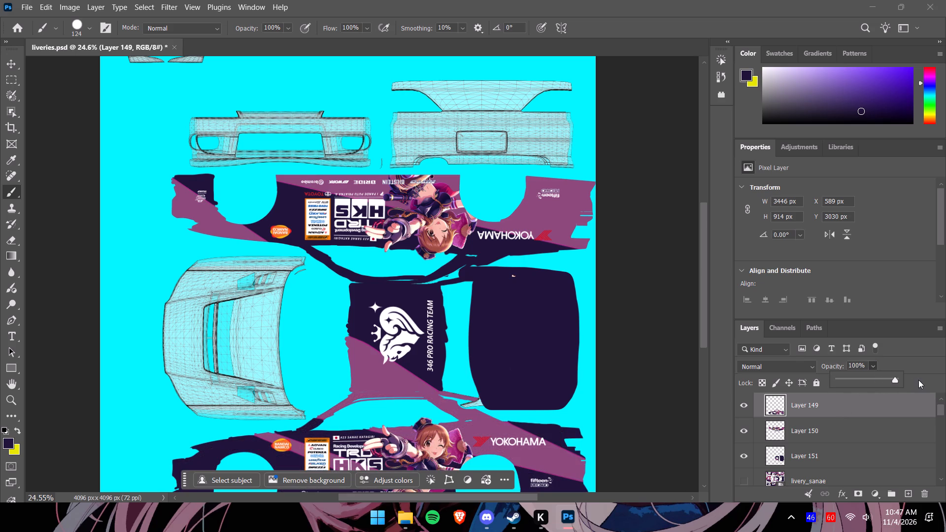
{"action": "left_click_drag", "start_coordinate": [918, 380], "coordinate": [922, 380]}
Look over the whole template and save the liveries.psd document.
{"action": "left_click_drag", "start_coordinate": [706, 341], "coordinate": [705, 354]}
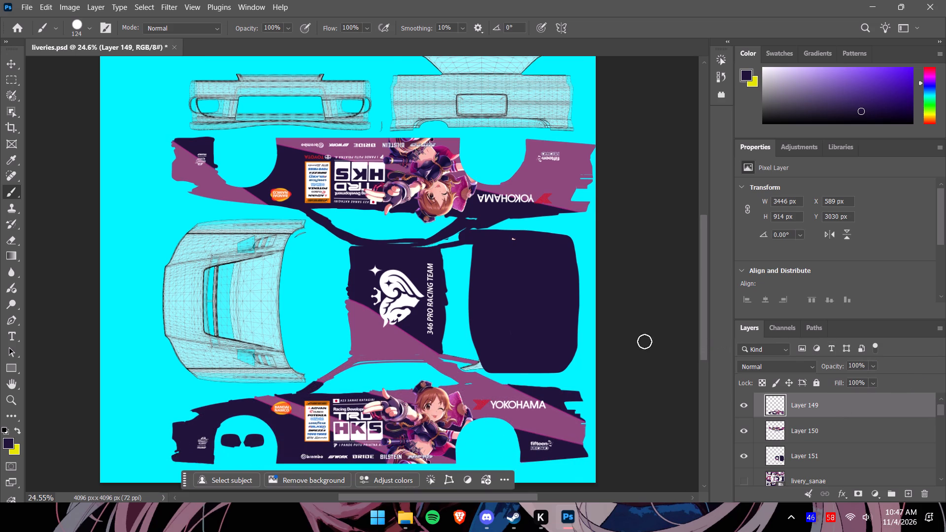
{"action": "scroll", "coordinate": [634, 338], "scroll_direction": "down", "scroll_amount": 2, "text": "alt"}
{"action": "left_click", "coordinate": [706, 338]}
{"action": "left_click_drag", "start_coordinate": [706, 342], "coordinate": [705, 335]}
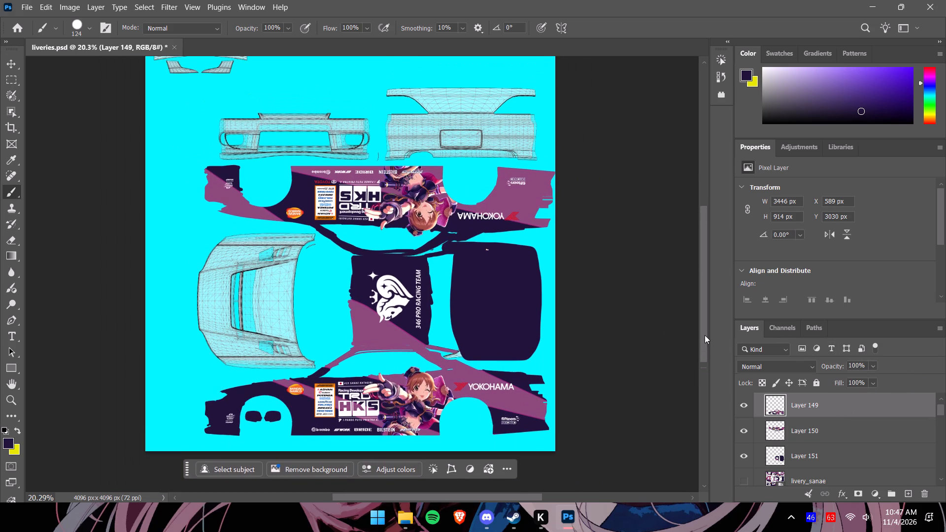
{"action": "left_click_drag", "start_coordinate": [705, 335], "coordinate": [701, 329]}
{"action": "left_click", "coordinate": [23, 8]}
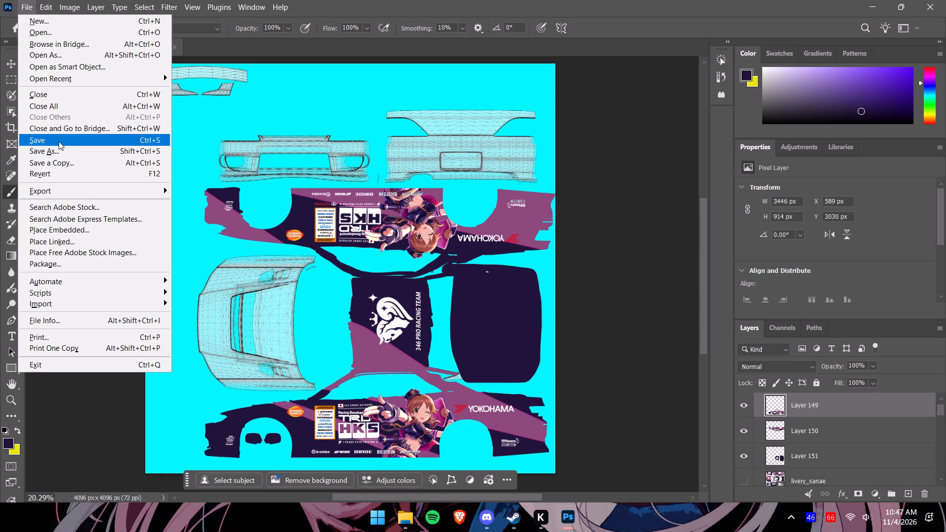
{"action": "left_click", "coordinate": [59, 141]}
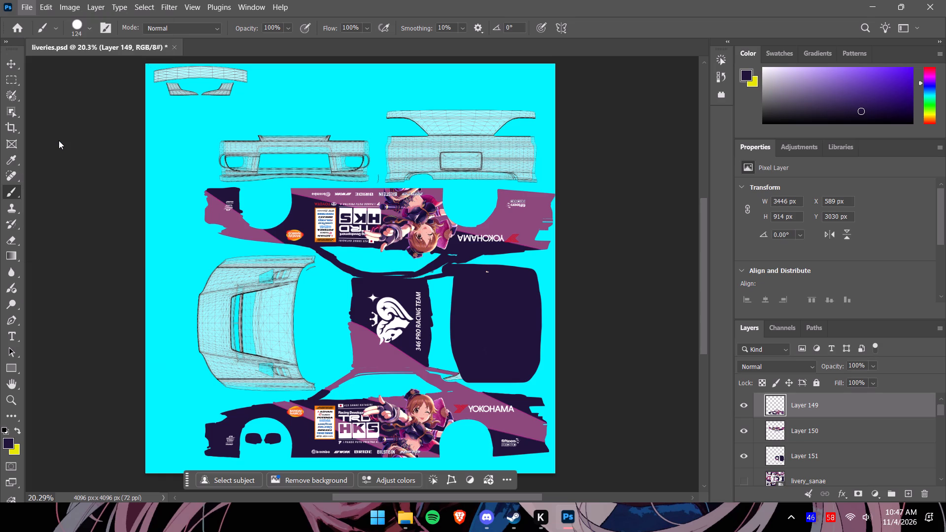